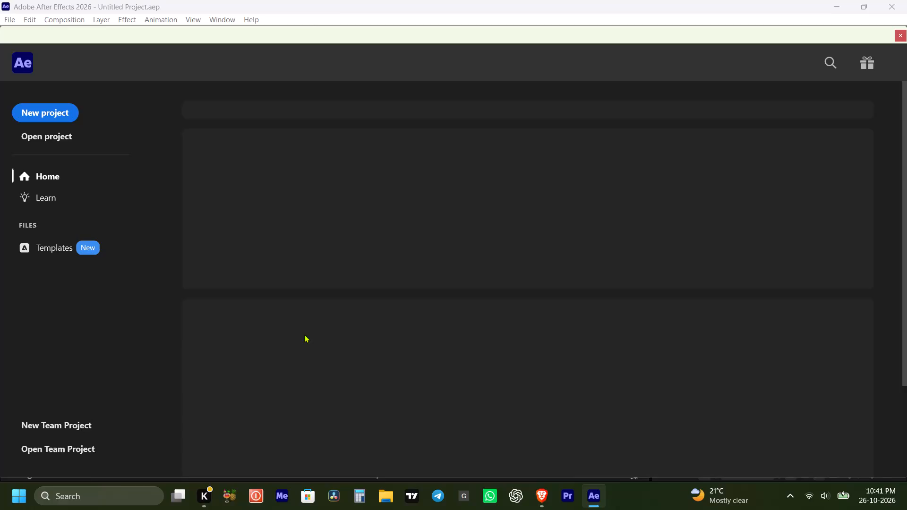
Open the recent project "Untitled Project" and dismiss the missing-files warning.
click(219, 240)
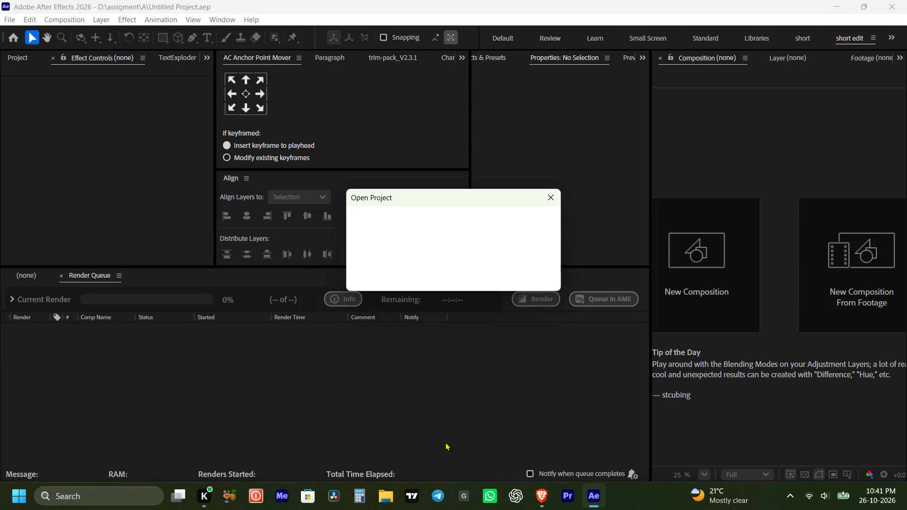
click(462, 393)
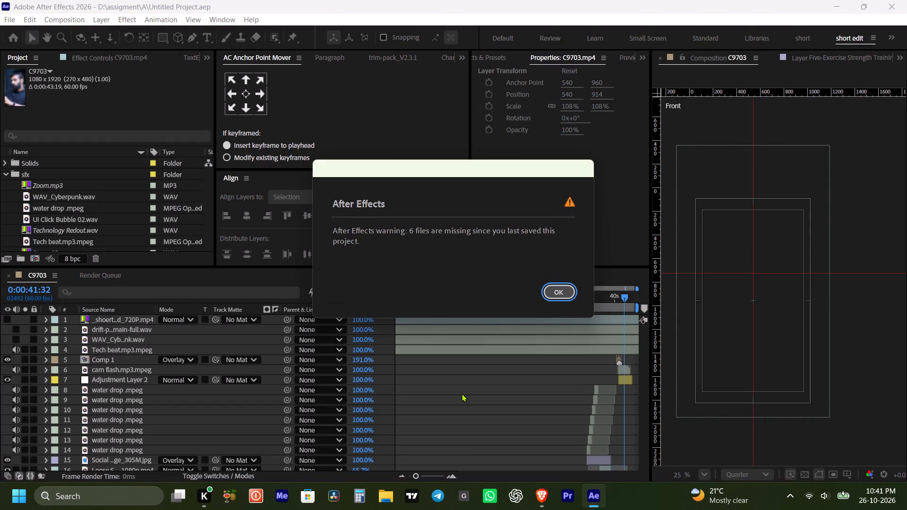
key(ctrl+s)
key(ctrl+s)
key(space)
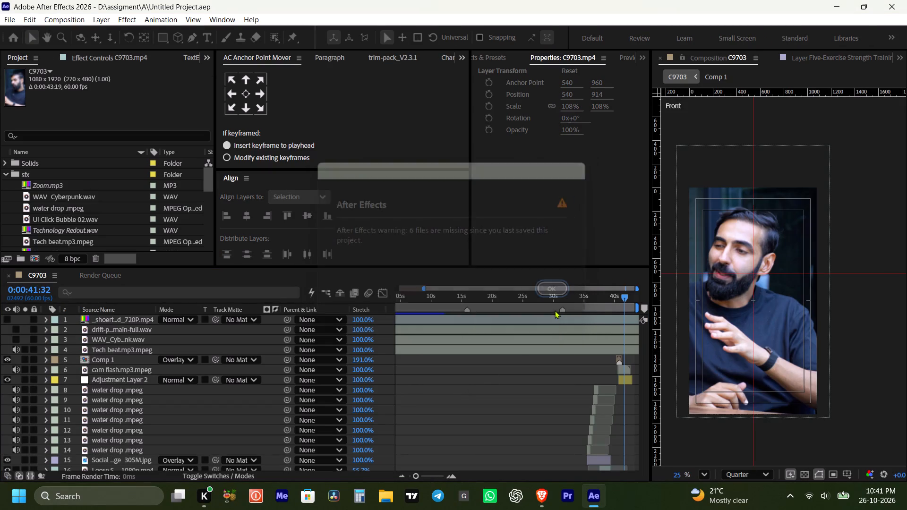
Play the C9703 composition from its beginning to review the opening seconds, and look through its layers.
drag(454, 298, 365, 320)
key(space)
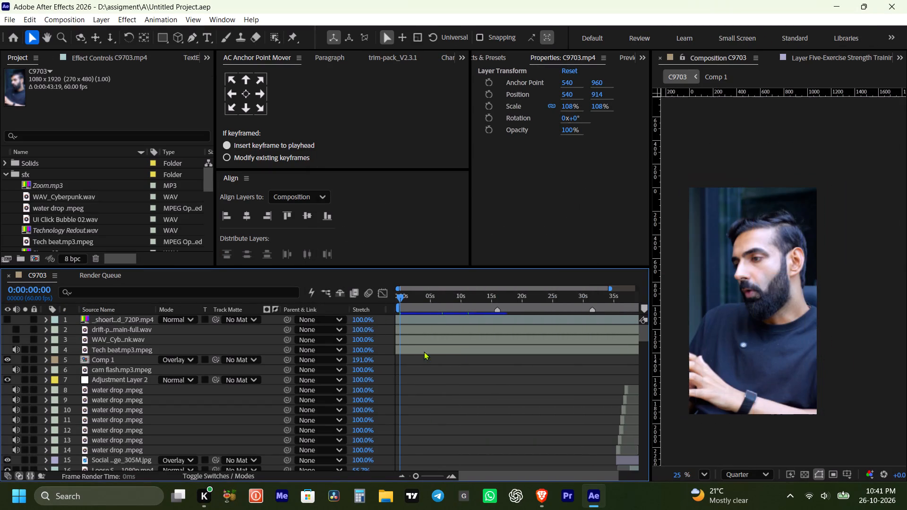
key(space)
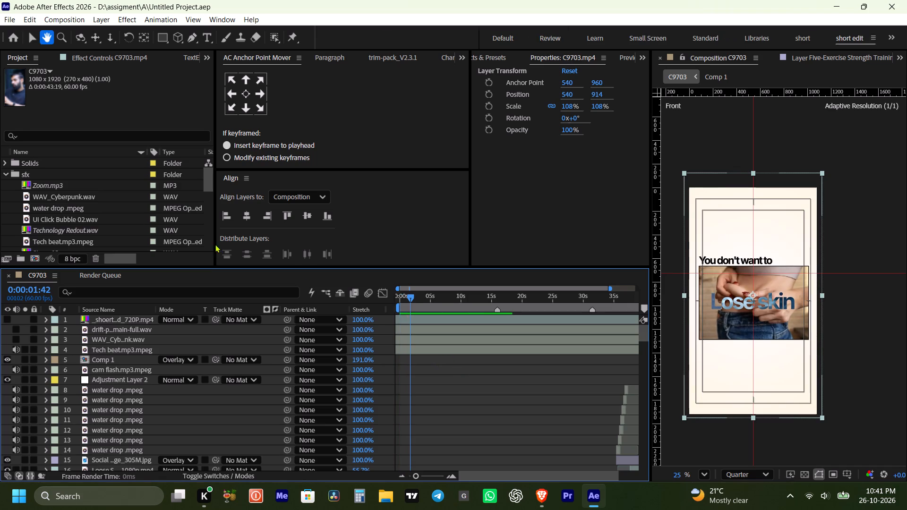
click(48, 177)
click(50, 183)
key(space)
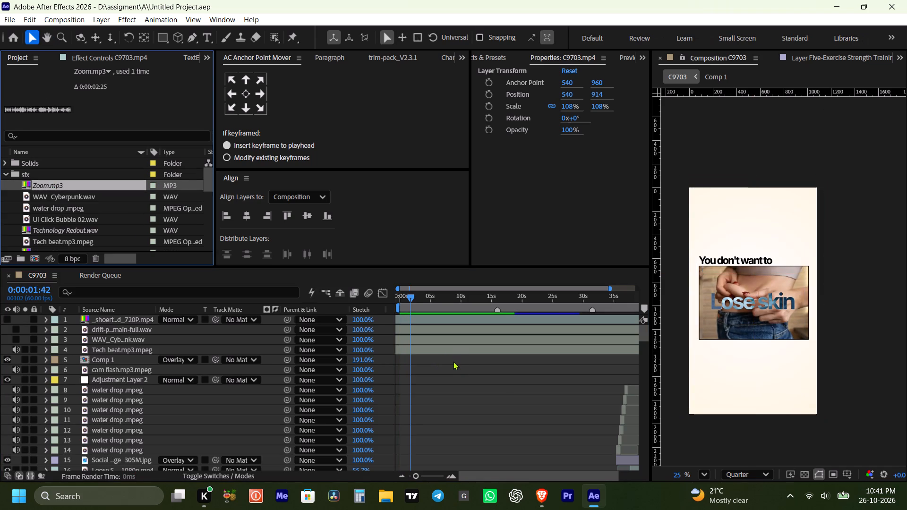
scroll(453, 361, down, 5)
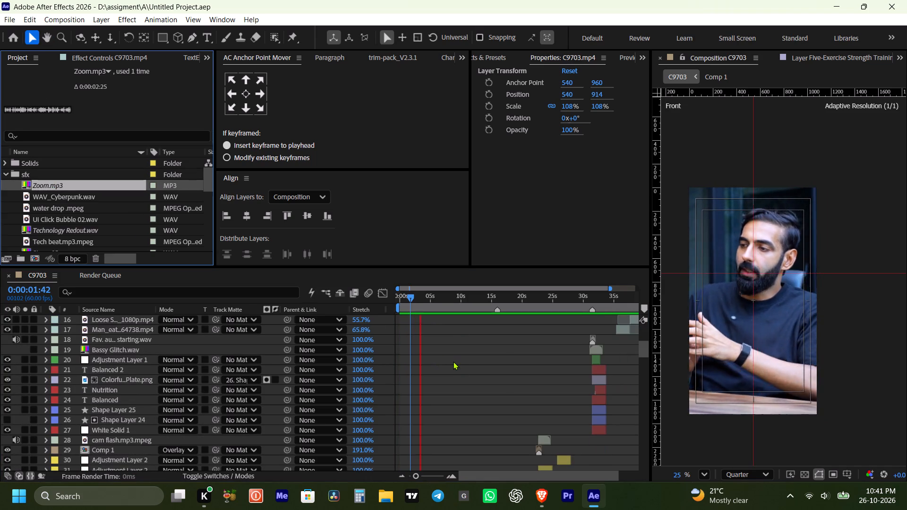
key(space)
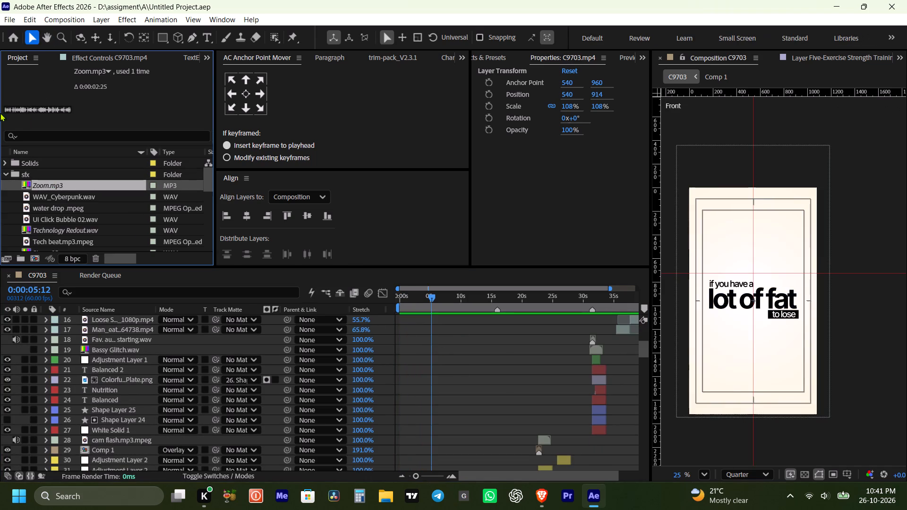
Search the project items for "use" and clear the search term.
click(39, 138)
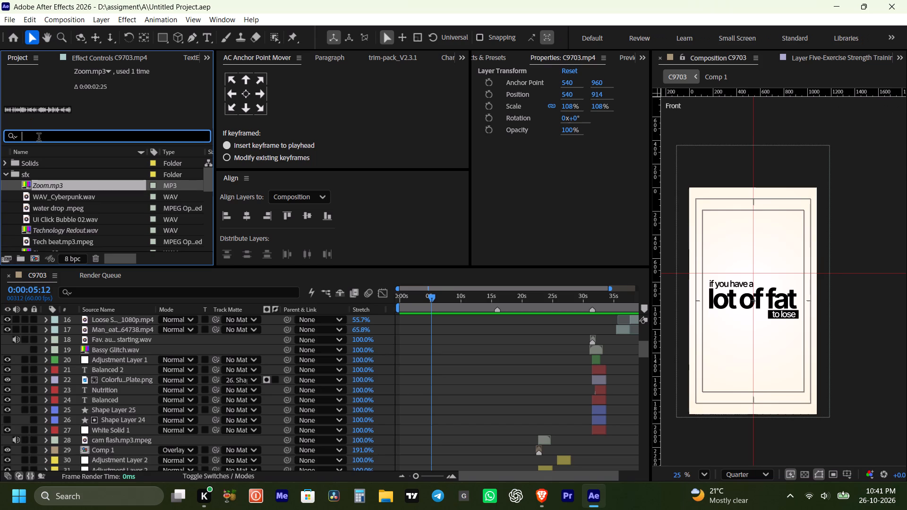
text(us)
key(e)
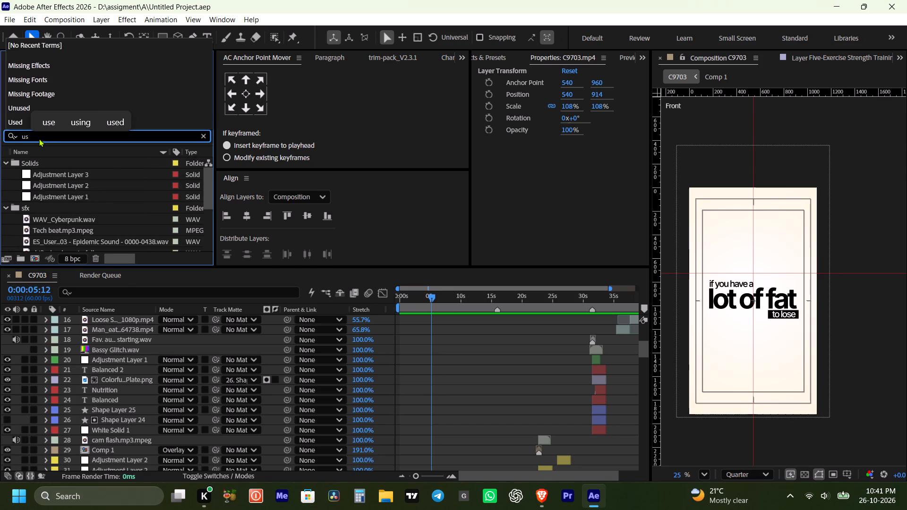
key(BackSpace)
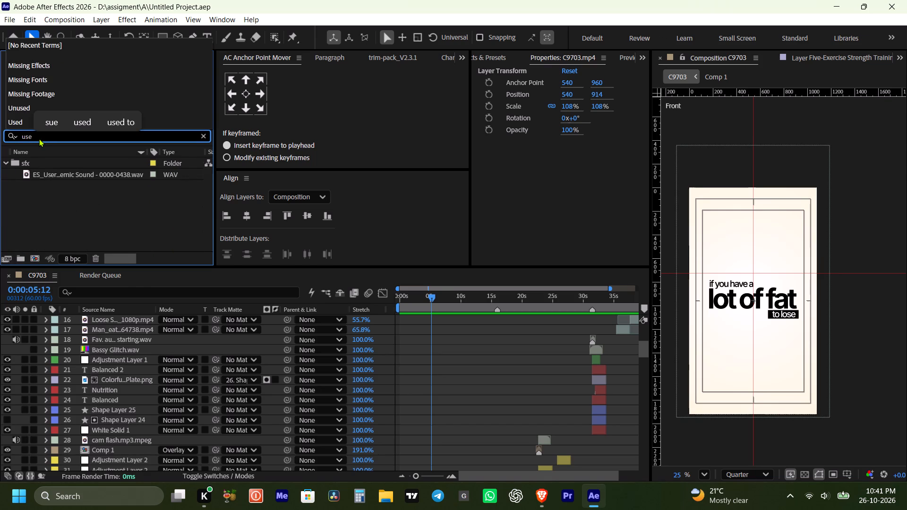
key(backslash)
key(BackSpace)
key(BackSpace)
key(BackSpace)
key(BackSpace)
key(BackSpace)
key(BackSpace)
key(BackSpace)
key(BackSpace)
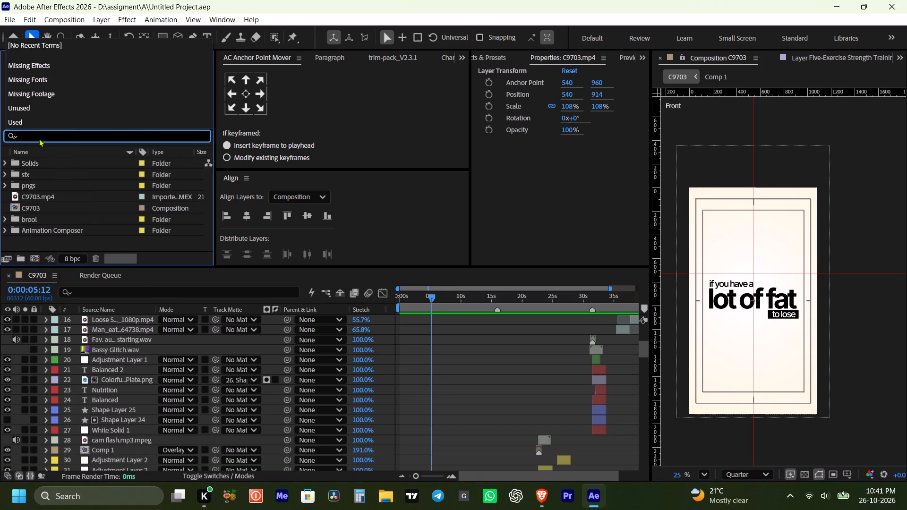
key(space)
key(space)
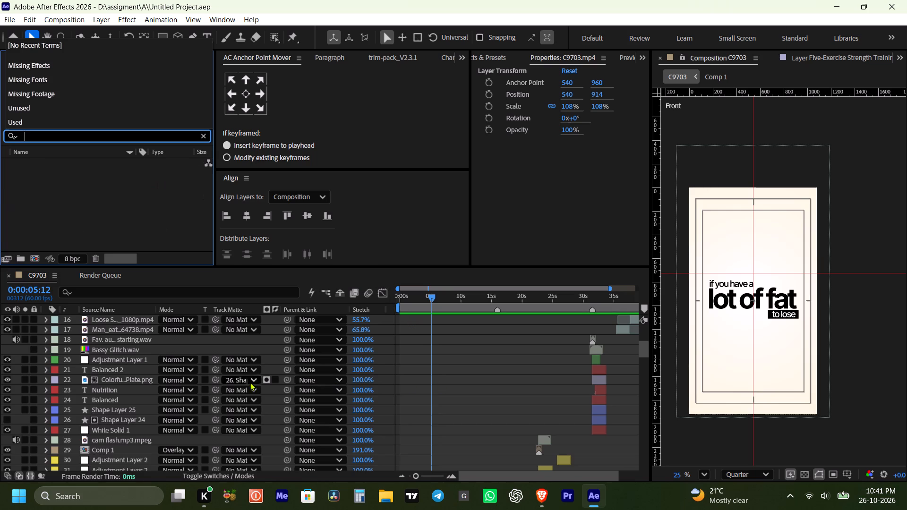
Select the Bassy Glitch.wav layer and preview the composition from about 30 seconds.
click(123, 347)
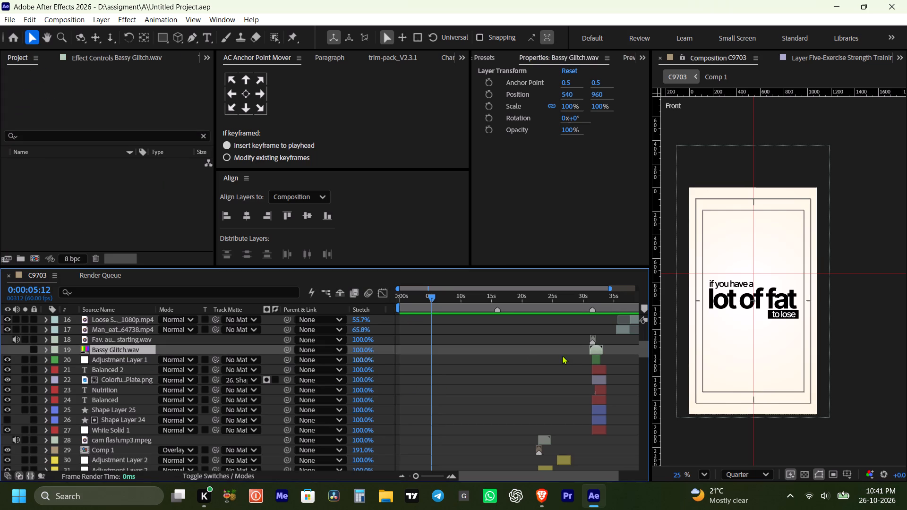
click(584, 293)
key(space)
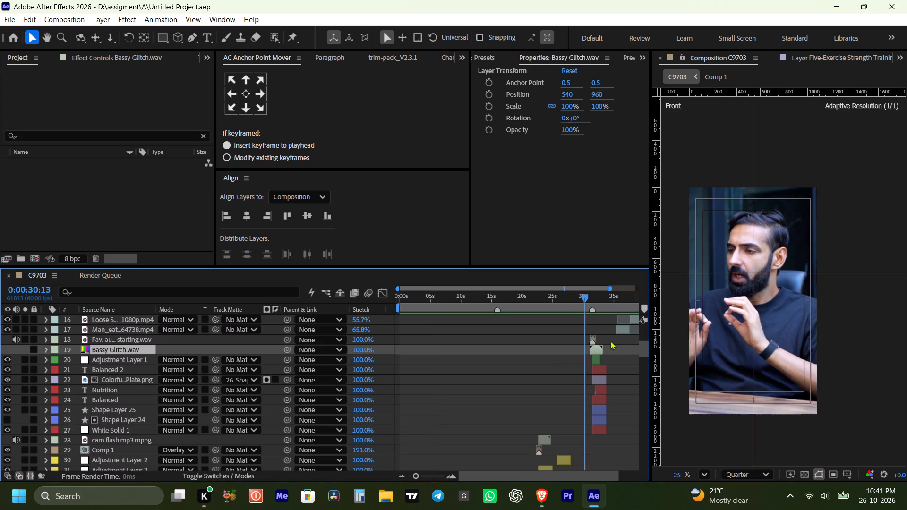
key(space)
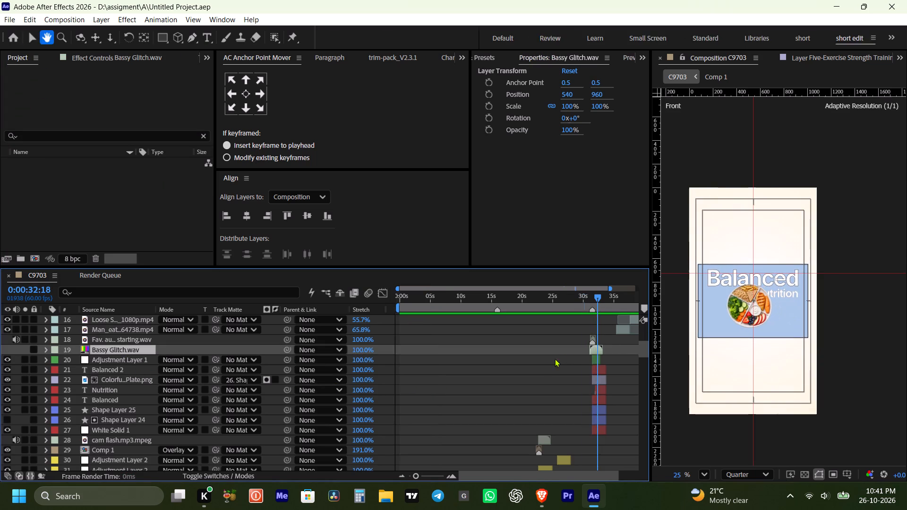
Deselect the layer, save the project and close After Effects.
click(518, 369)
key(ctrl+s)
key(ctrl+s)
key(ctrl+s)
key(ctrl+s)
ctrl+click(497, 377)
key(ctrl+s)
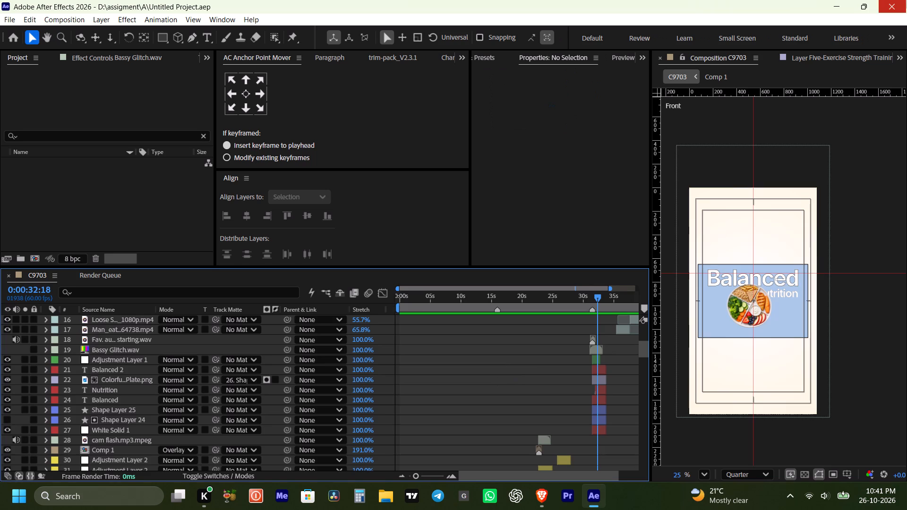
click(906, 0)
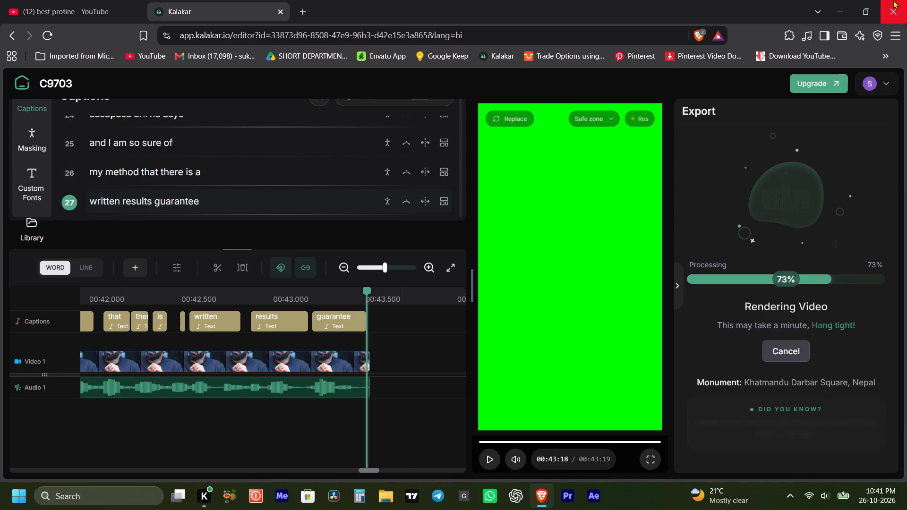
Relaunch After Effects.
click(607, 490)
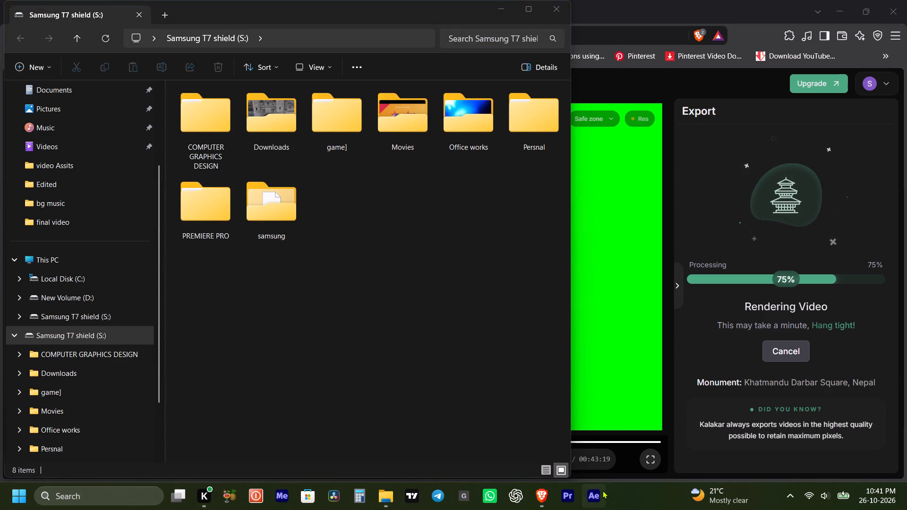
click(602, 490)
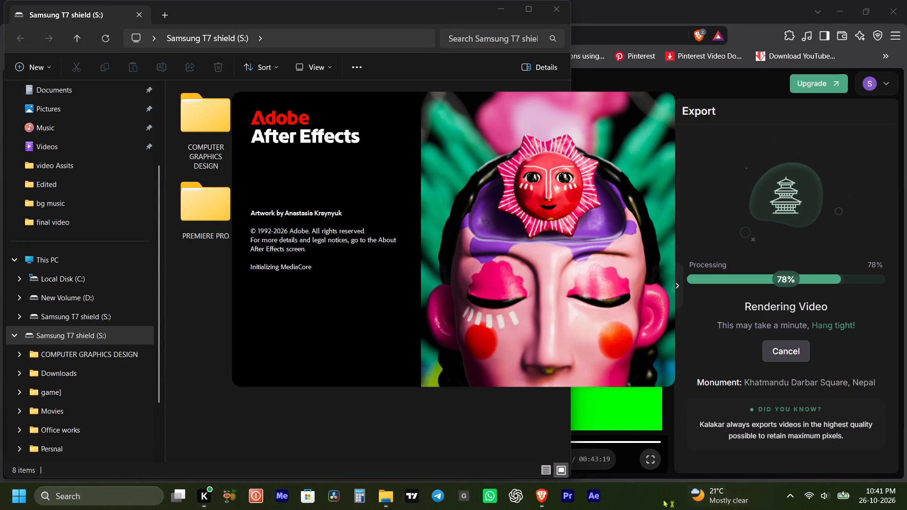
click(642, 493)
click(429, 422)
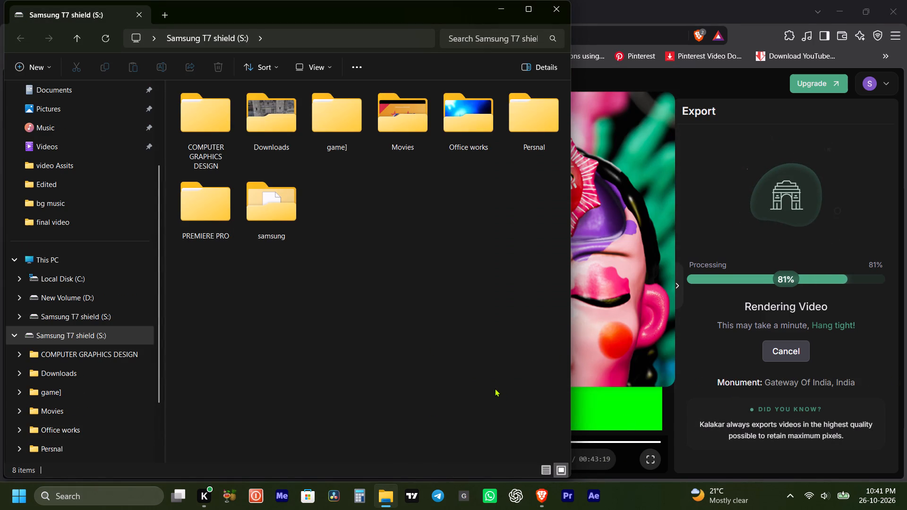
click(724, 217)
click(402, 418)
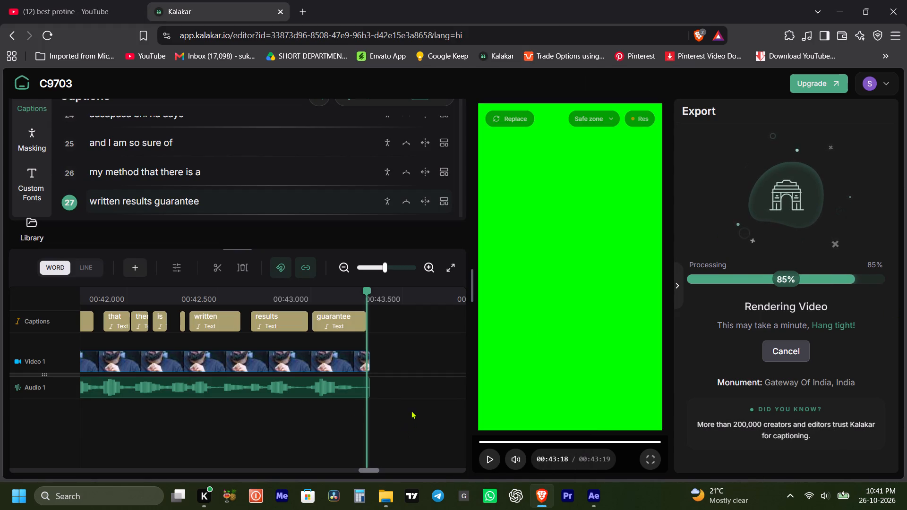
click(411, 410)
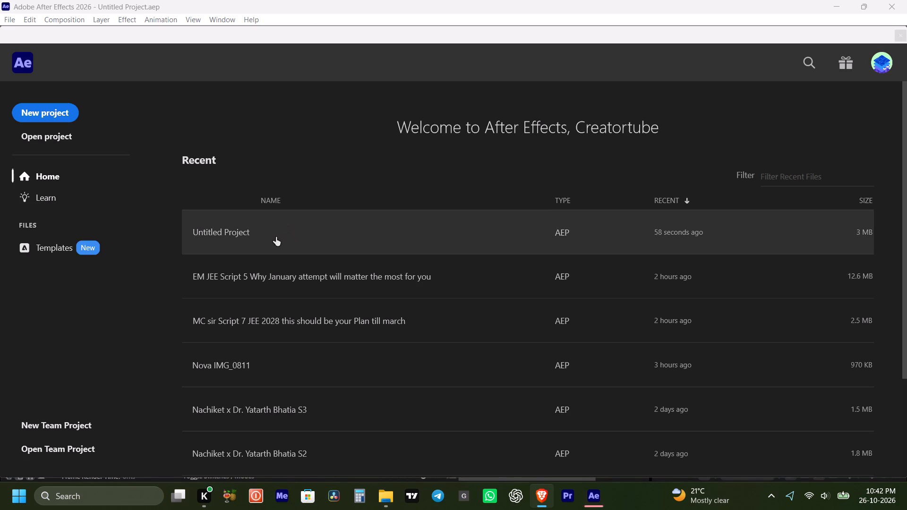
Reopen the recent project "Untitled Project".
click(276, 237)
click(256, 245)
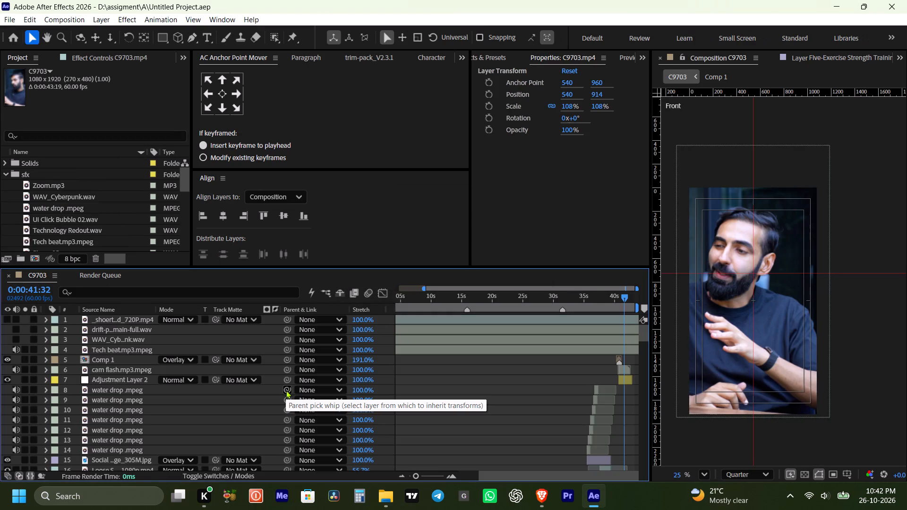
Switch to Kalakar in the browser, download the rendered caption video as c9703 to the "video Assits" folder, and leave the editor.
click(546, 491)
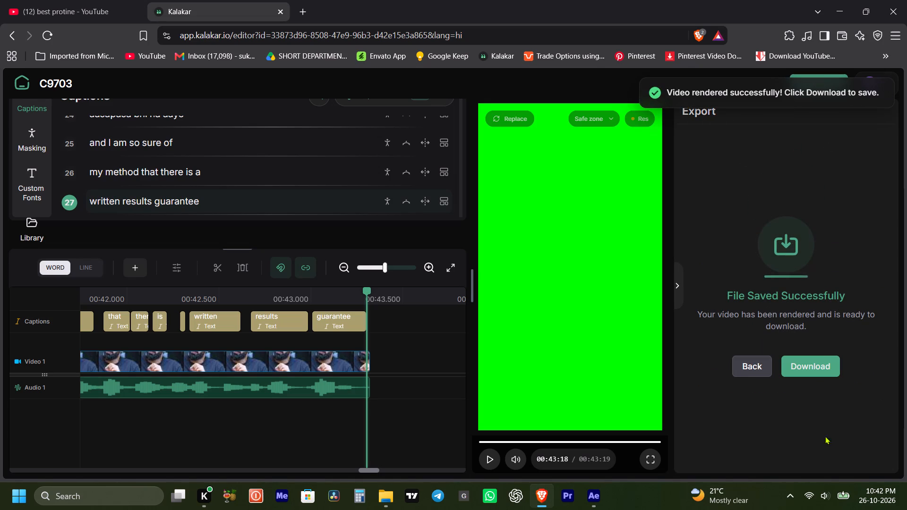
click(811, 375)
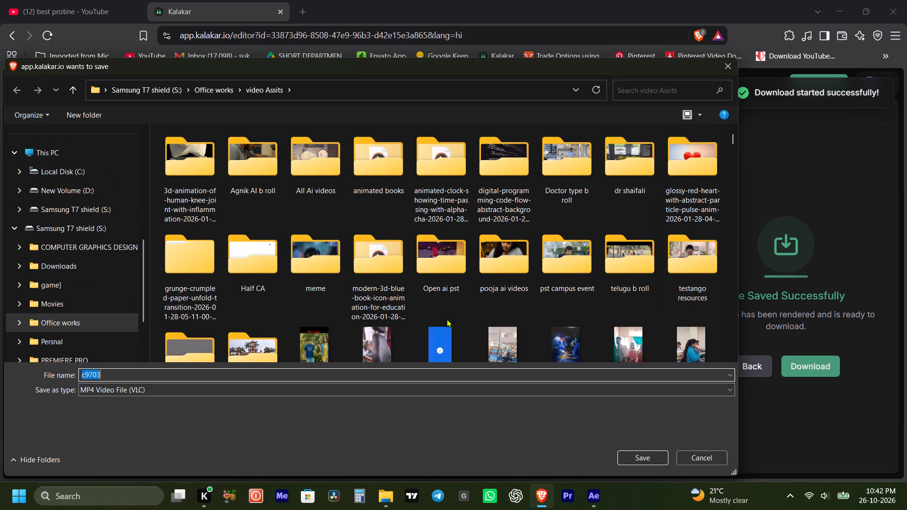
key(ctrl+c)
key(ctrl+c)
key(ctrl+c)
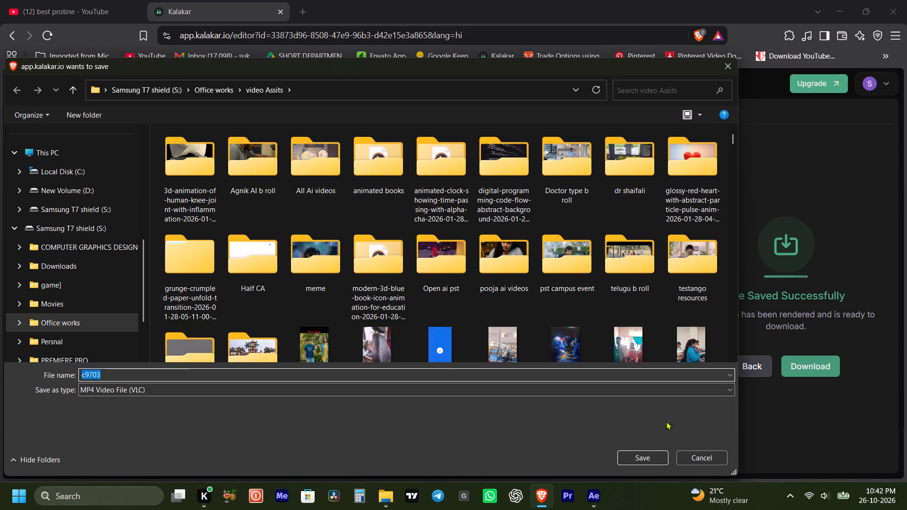
key(ctrl+c)
click(641, 450)
click(758, 366)
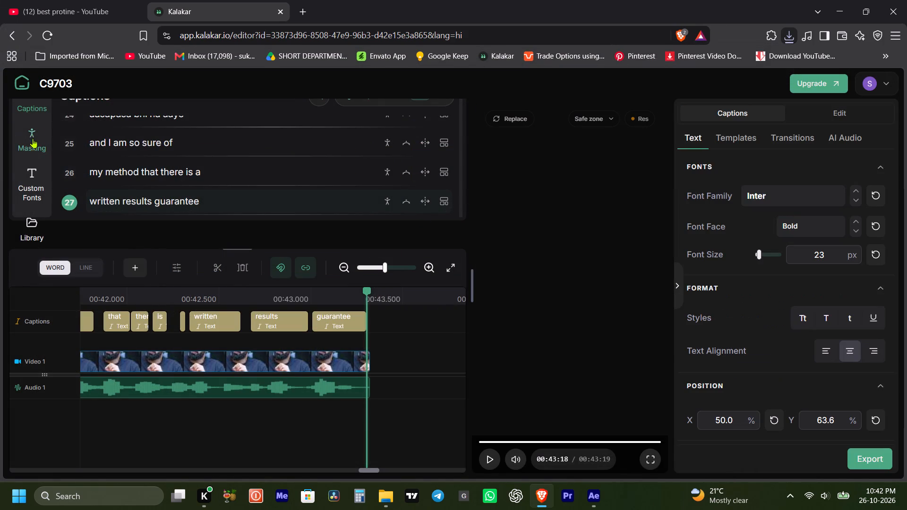
click(21, 88)
Switch to After Effects and import c9703.mp4 from the "video Assits" folder into the project's sfx folder.
click(598, 496)
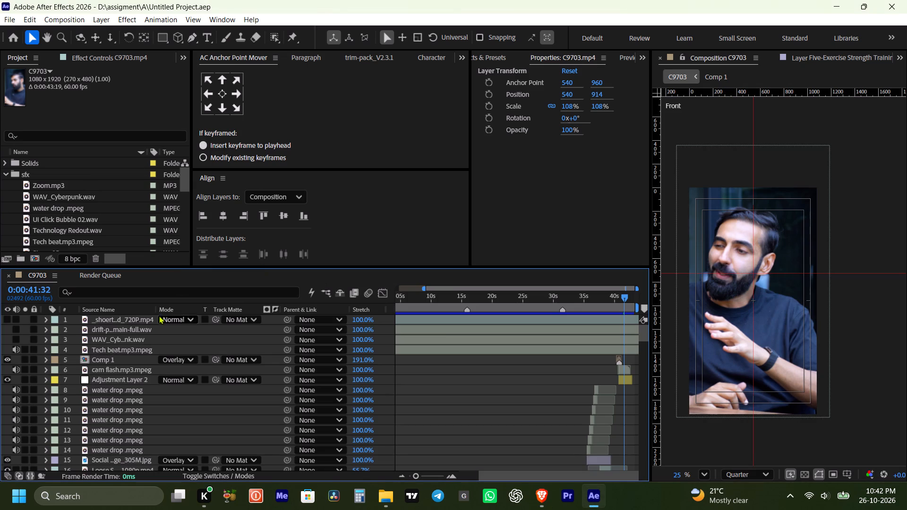
click(56, 167)
click(48, 176)
key(ctrl+i)
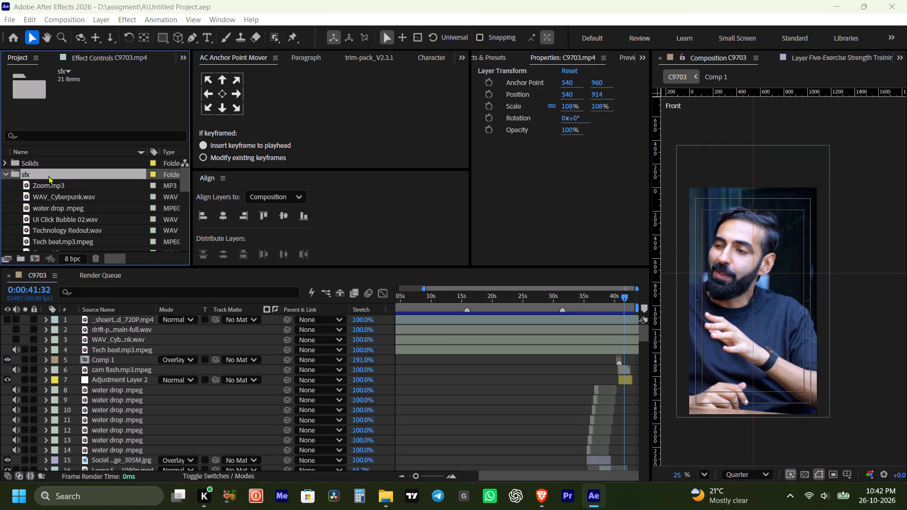
click(60, 296)
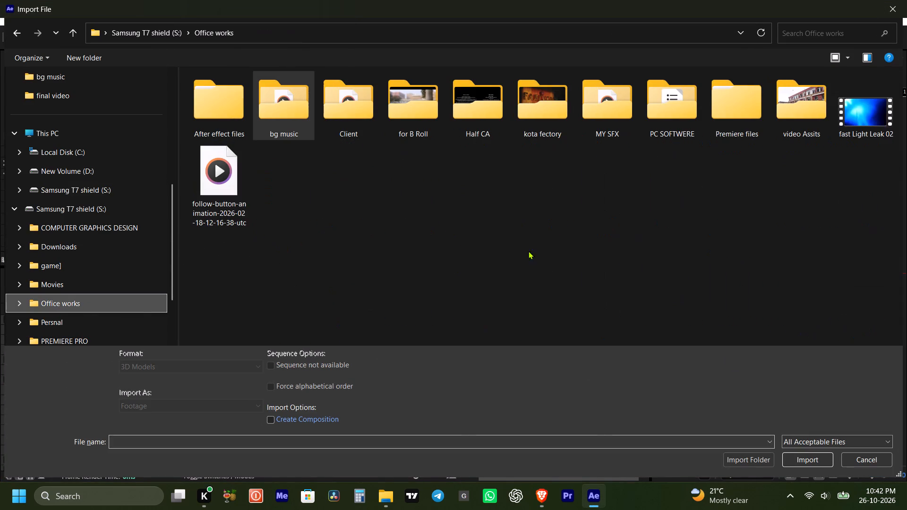
click(773, 128)
double_click(781, 119)
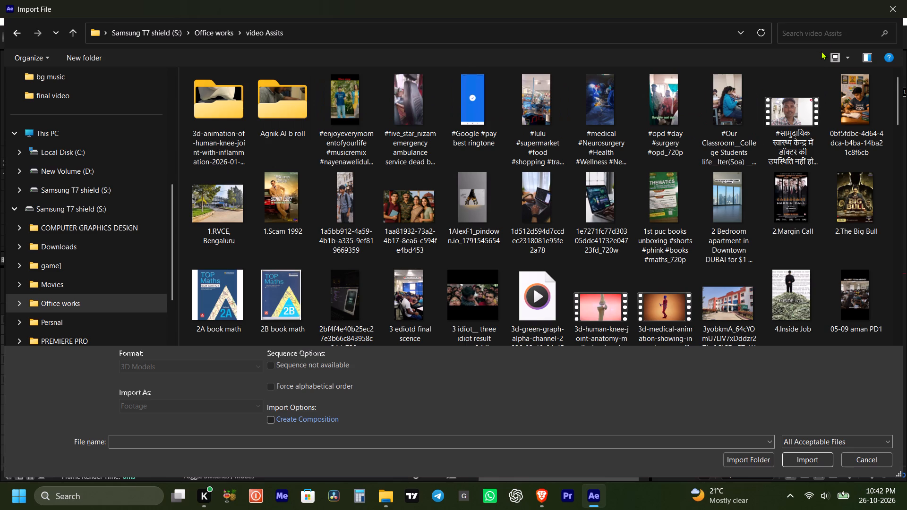
click(825, 34)
key(ctrl+v)
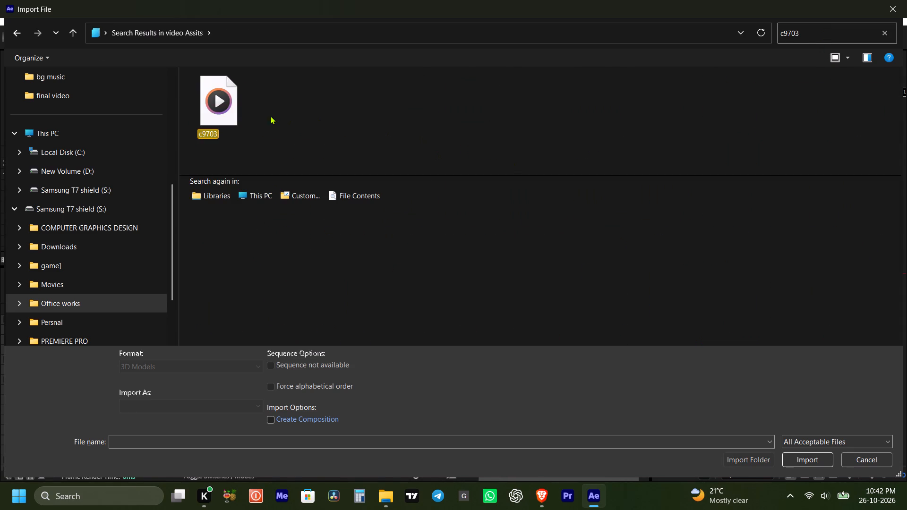
click(209, 105)
click(805, 458)
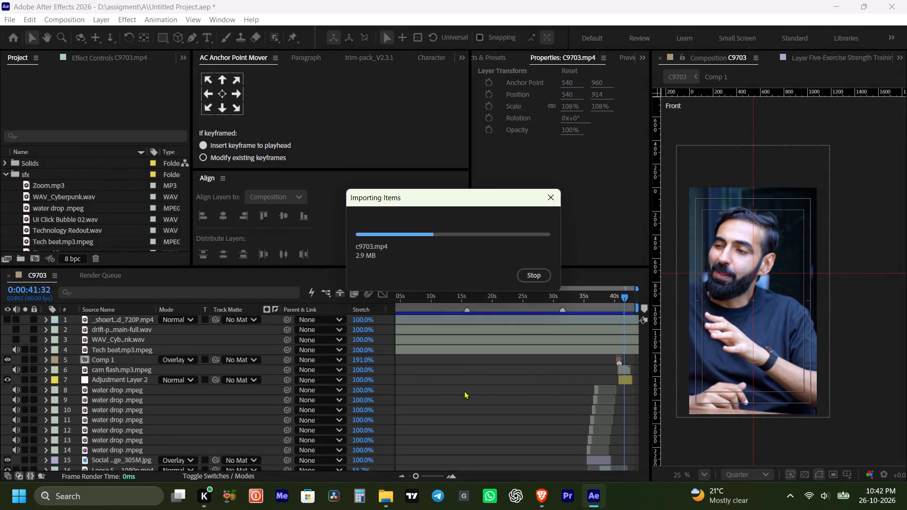
Add c9703.mp4 from the project's sfx folder to the C9703 composition as the top layer, starting at 0:00:00:00.
alt+scroll(485, 384, down, 5)
drag(425, 298, 376, 314)
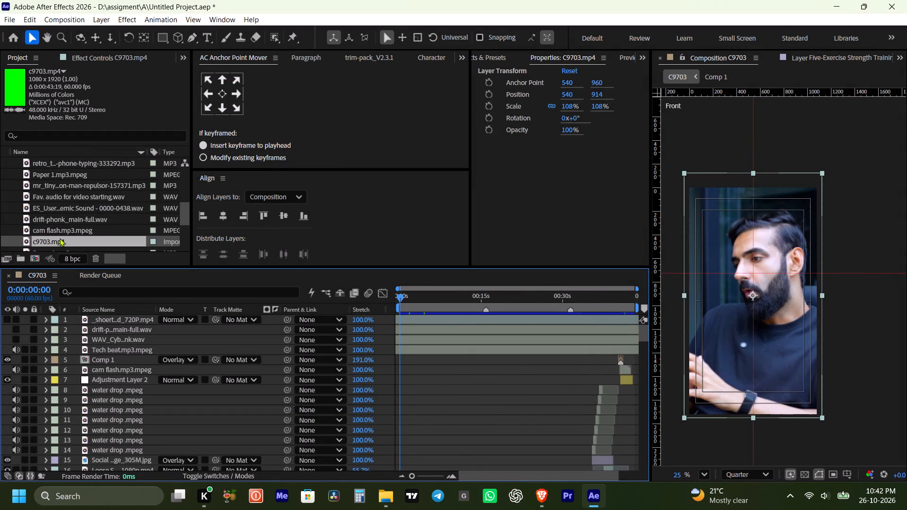
drag(59, 239, 411, 314)
shift+drag(413, 289, 395, 292)
drag(52, 241, 68, 248)
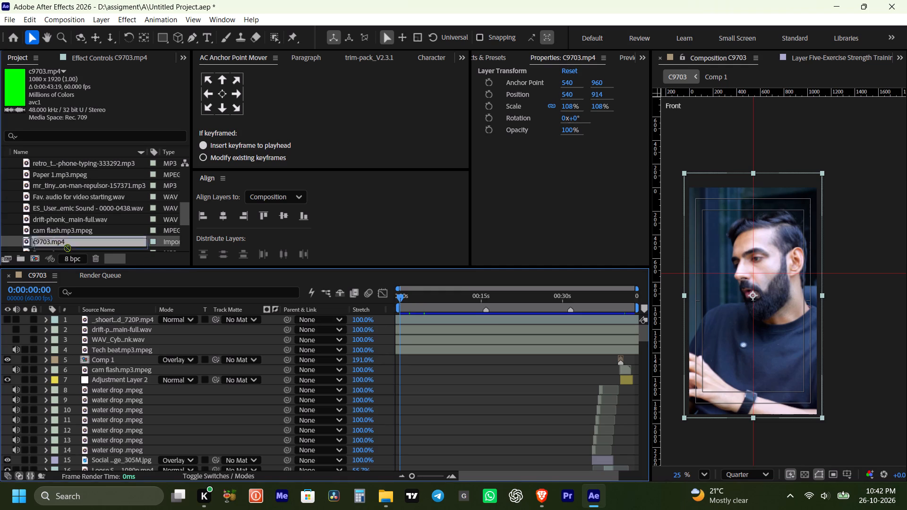
drag(68, 248, 417, 317)
shift+drag(438, 317, 422, 321)
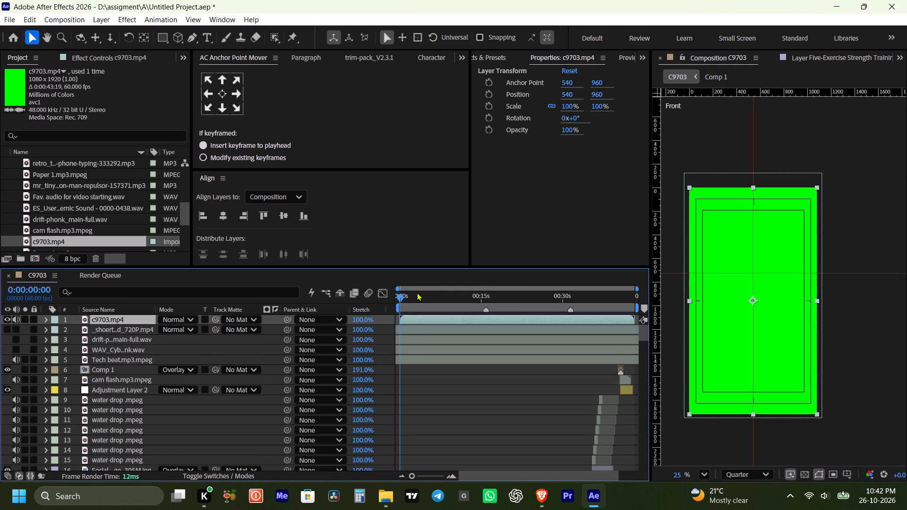
shift+click(417, 289)
shift+drag(412, 293, 376, 319)
click(423, 319)
key(bracketleft)
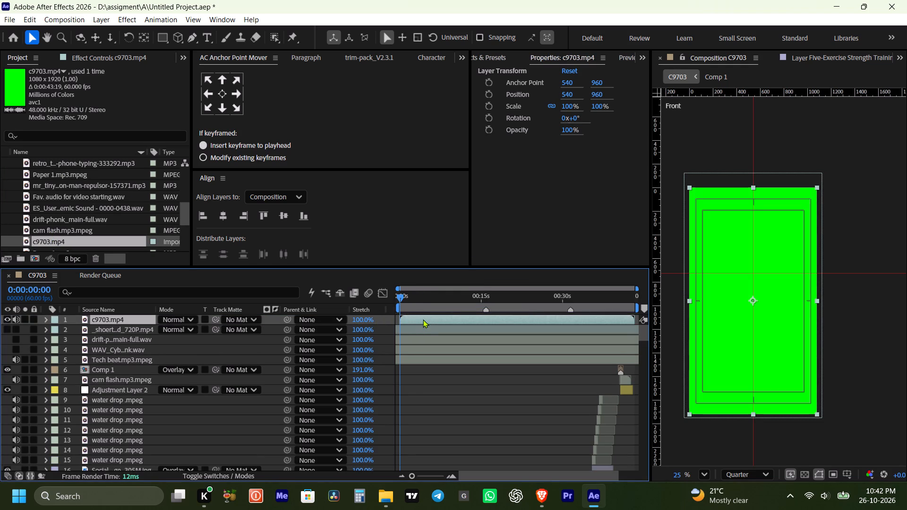
Apply Keylight (1.2) to the c9703.mp4 caption layer and sample its green background as the Screen Colour.
click(423, 319)
key(ctrl+space)
text(key)
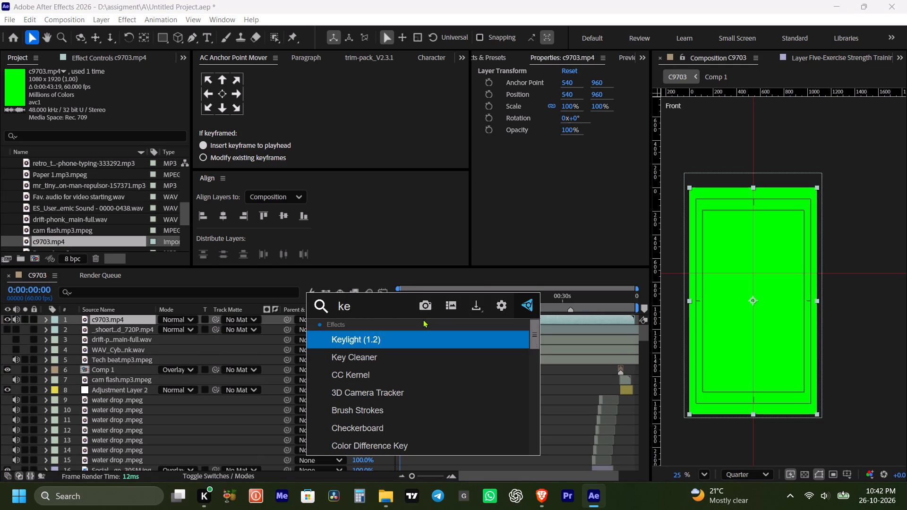
click(424, 336)
click(127, 161)
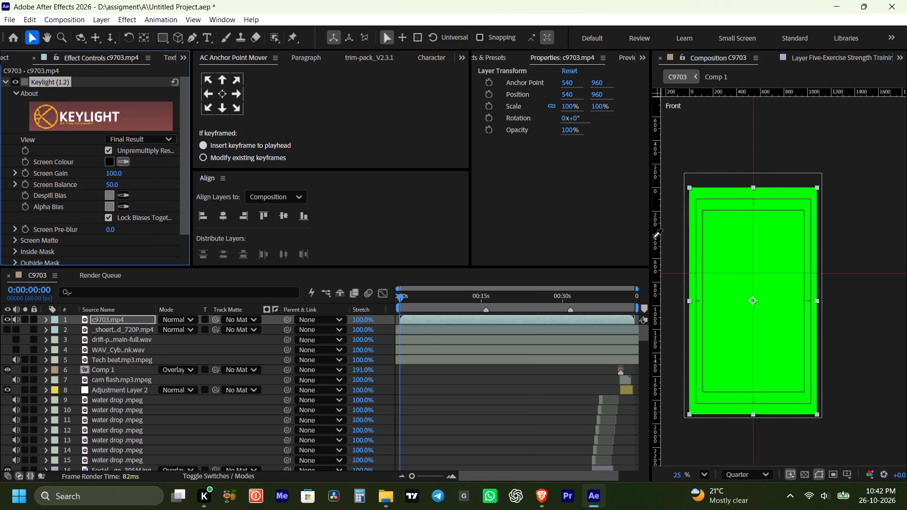
click(726, 240)
key(v)
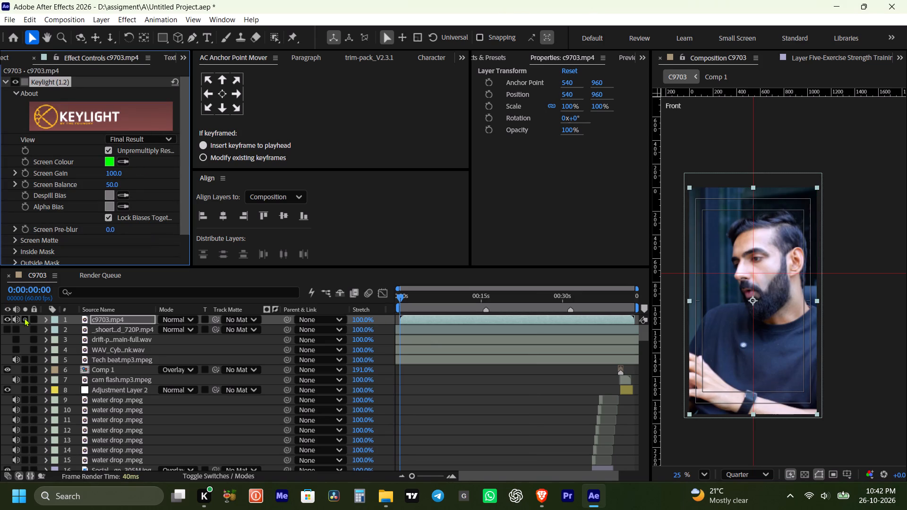
Mute the audio of the c9703.mp4 caption layer.
click(19, 319)
Preview the composition from the start to check the keyed captions over the footage.
drag(435, 297, 363, 314)
key(space)
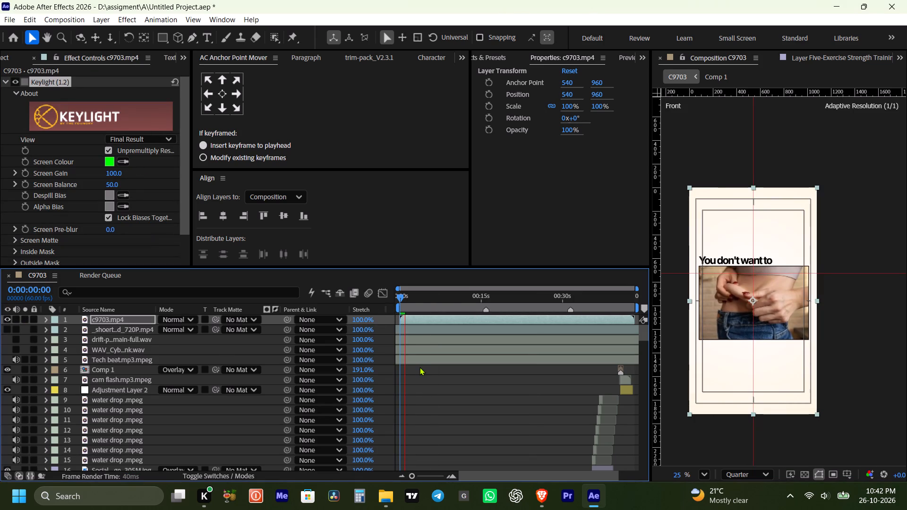
key(space)
drag(435, 300, 376, 322)
key(space)
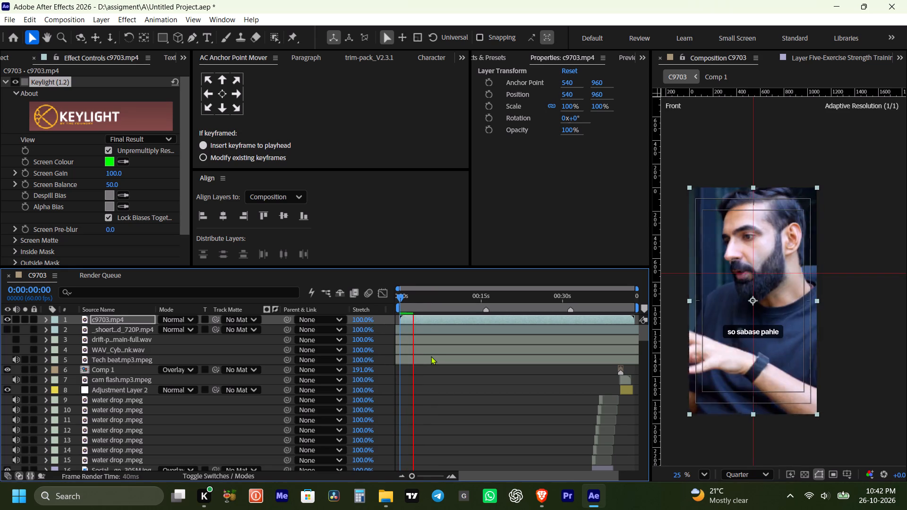
key(space)
key(space)
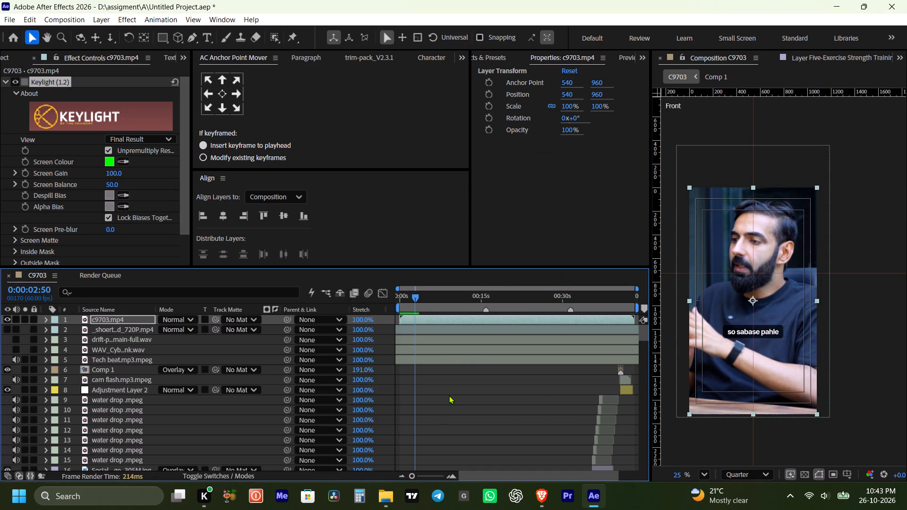
Play on from about 0:00:02:50 and review the captions against the opening text layers, stopping at about 0:00:05:55.
scroll(449, 395, down, 13)
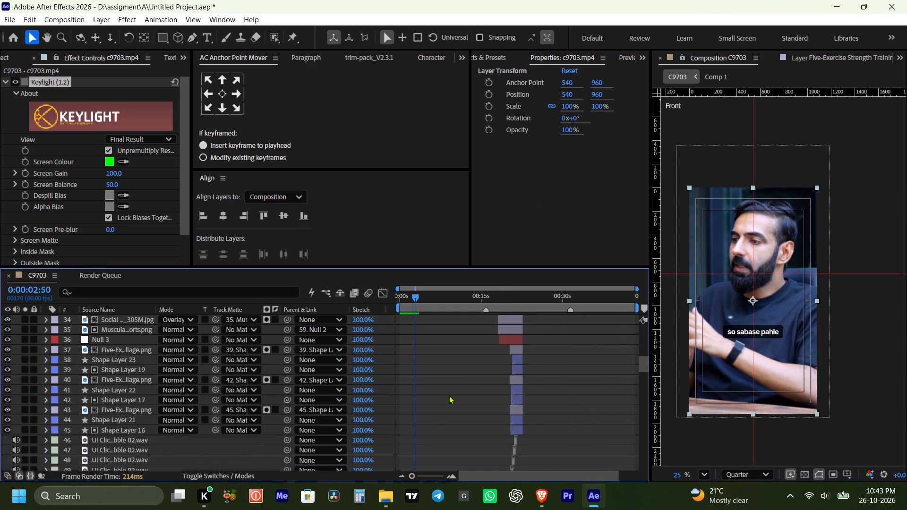
scroll(449, 395, down, 11)
scroll(449, 395, down, 16)
key(space)
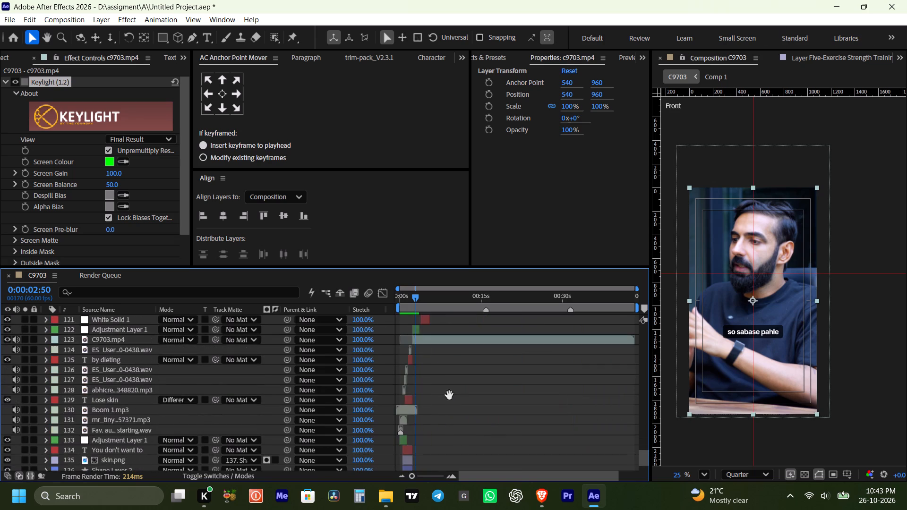
alt+scroll(435, 381, up, 2)
key(space)
key(space)
key(space)
key(space)
key(space)
key(space)
key(space)
key(space)
key(space)
key(space)
key(space)
key(space)
drag(470, 347, 514, 409)
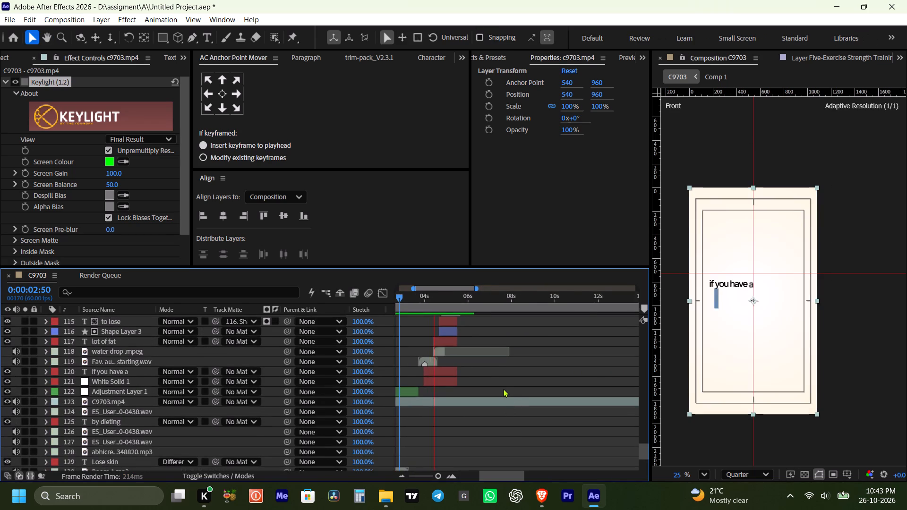
alt+scroll(502, 386, down, 1)
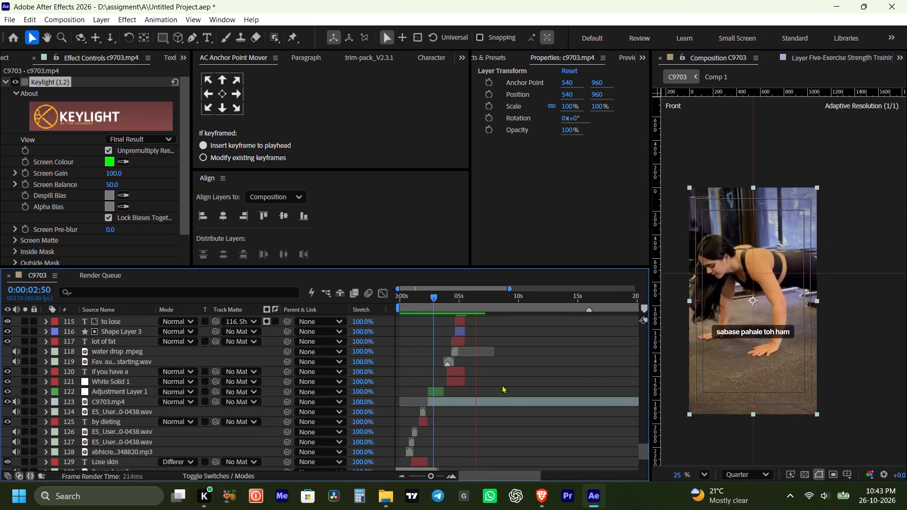
key(space)
scroll(508, 370, up, 2)
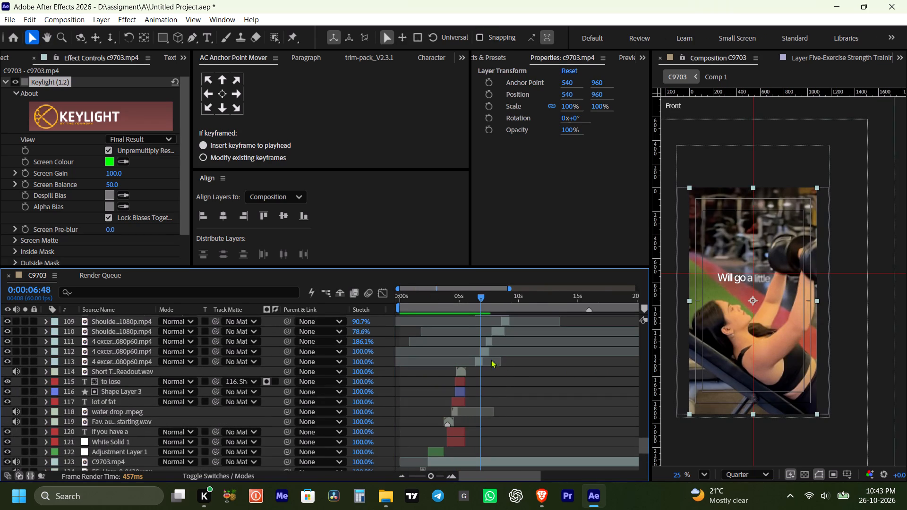
drag(481, 297, 470, 301)
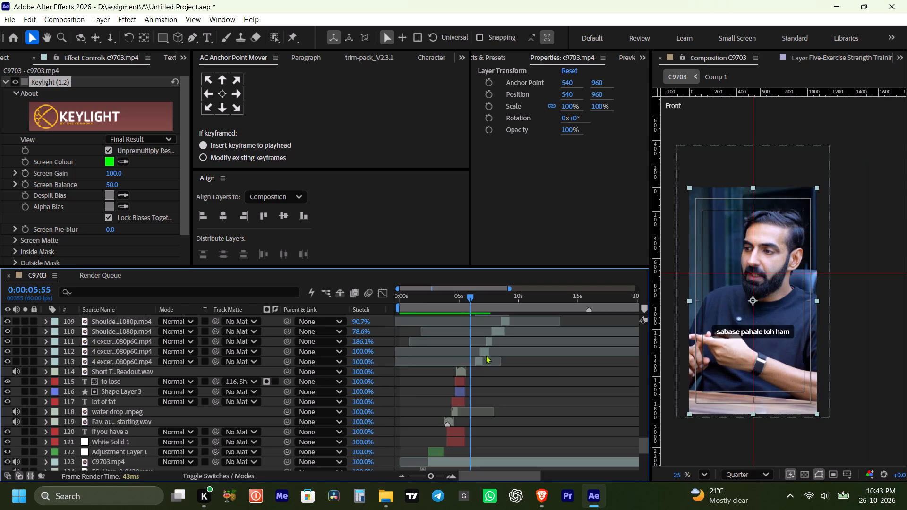
Delete the three disabled layers below the captions: the _720P.mp4 video, the drift-phonk main-full.wav and WAV_Cyberpunk.wav.
scroll(488, 362, up, 20)
scroll(488, 362, up, 16)
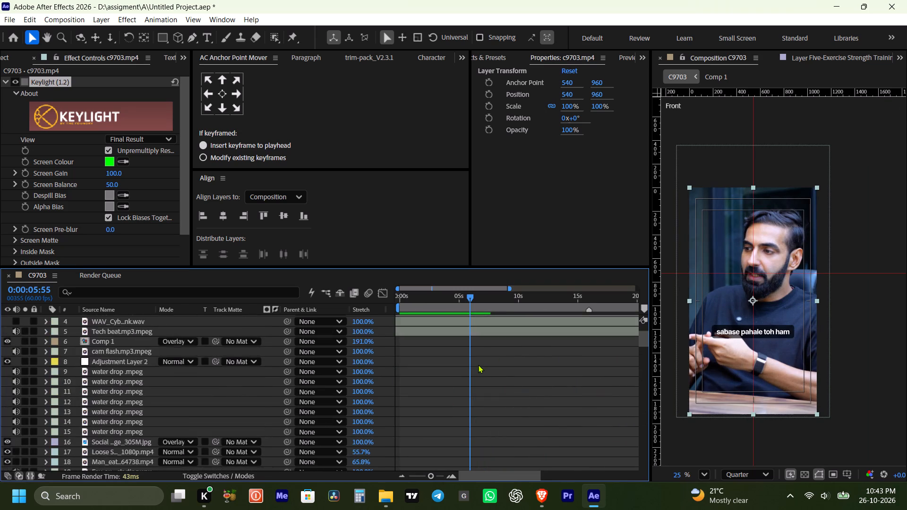
scroll(478, 365, up, 9)
click(471, 324)
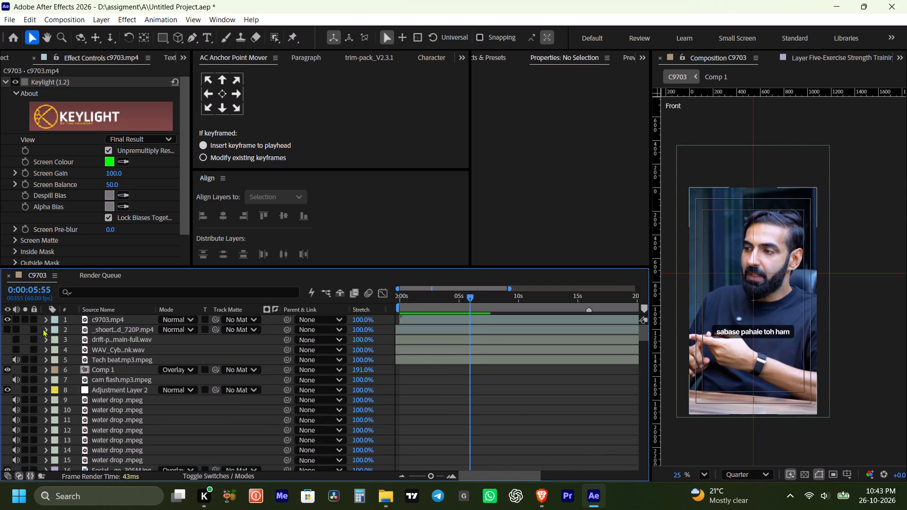
click(101, 350)
shift+click(113, 330)
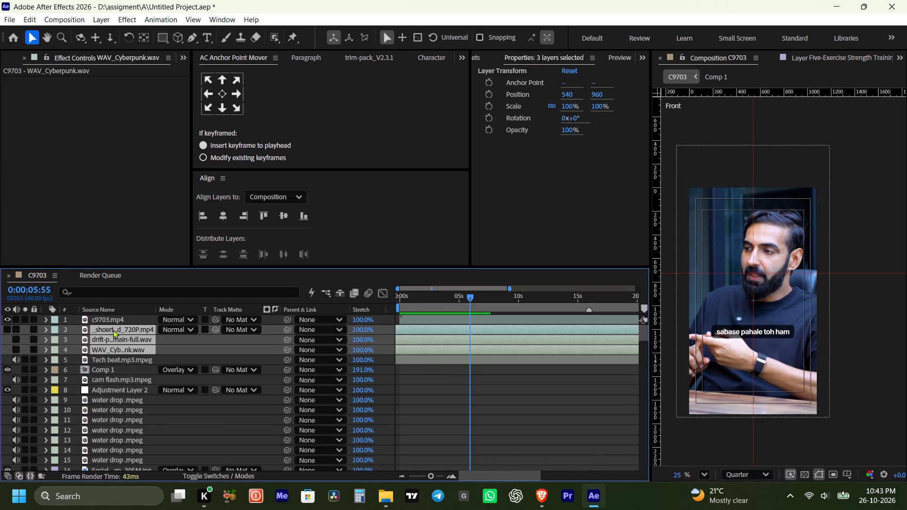
key(Delete)
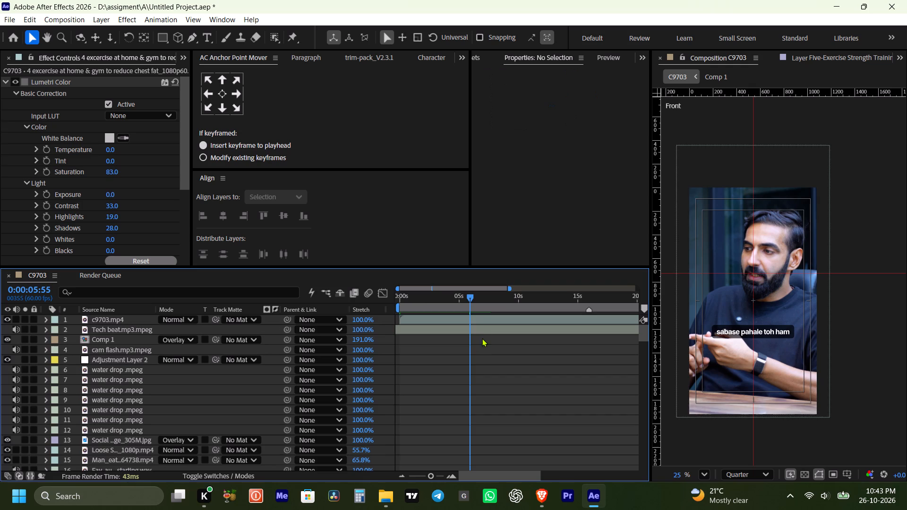
Move the c9703.mp4 caption layer up by setting its Y position to 844.
click(480, 322)
drag(598, 97, 595, 97)
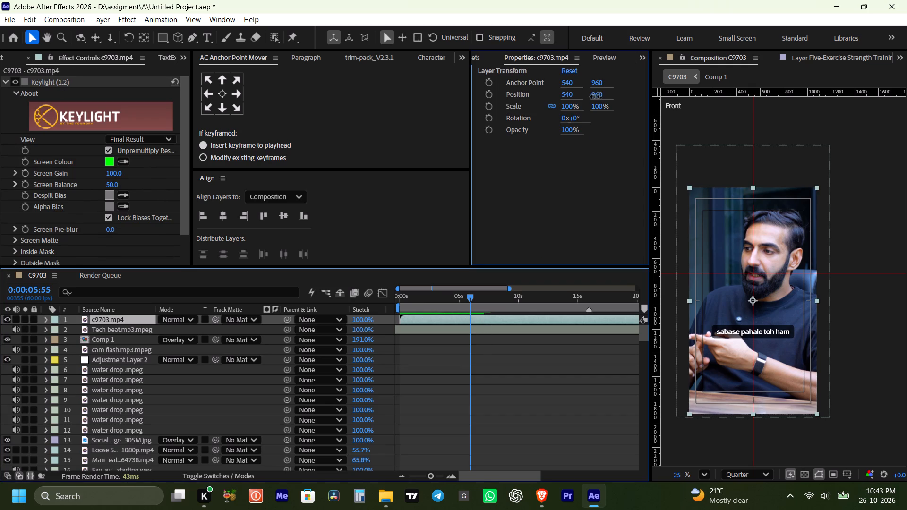
drag(595, 97, 527, 96)
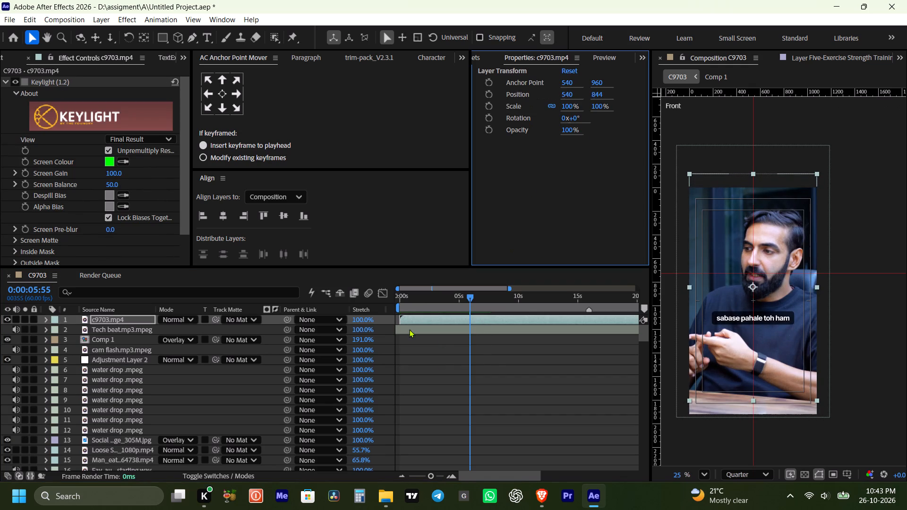
Play back the composition from 0:00:05:55 to about 0:00:37:30 to check the repositioned captions against the graphics.
click(492, 362)
key(space)
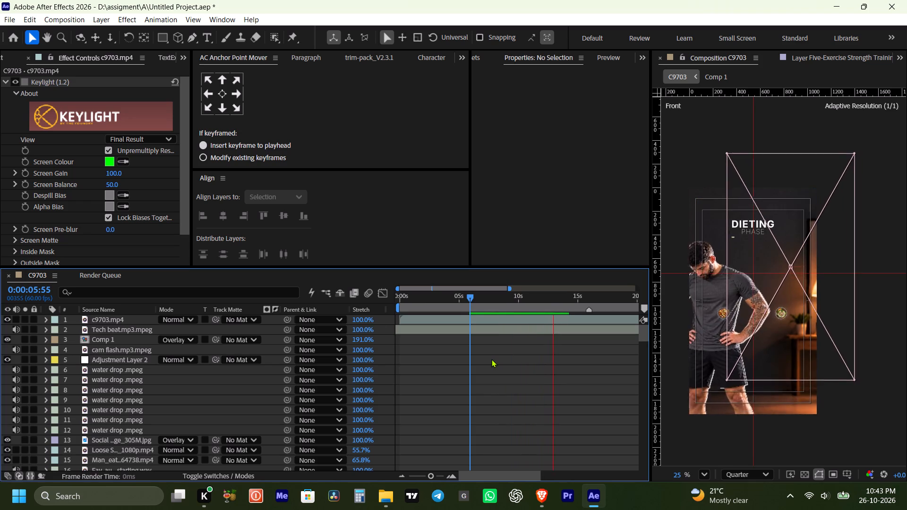
click(504, 370)
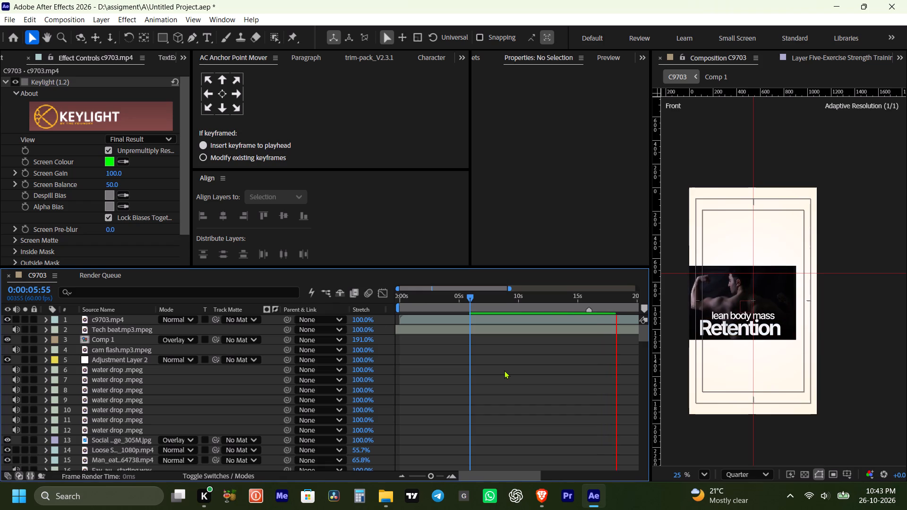
key(space)
alt+scroll(537, 339, down, 3)
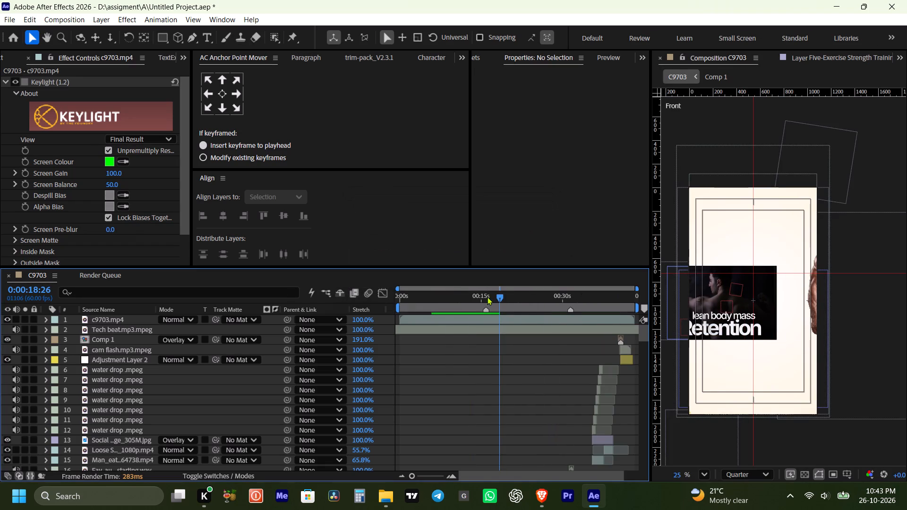
click(487, 297)
key(space)
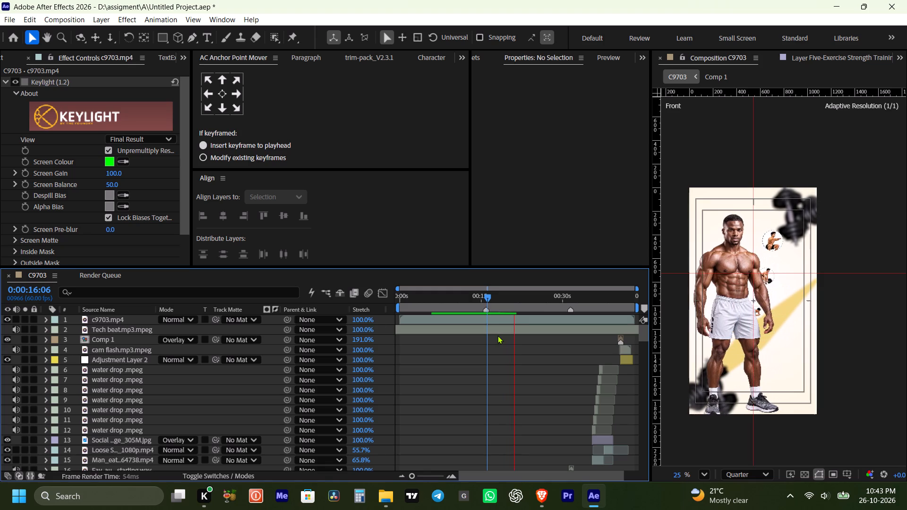
key(space)
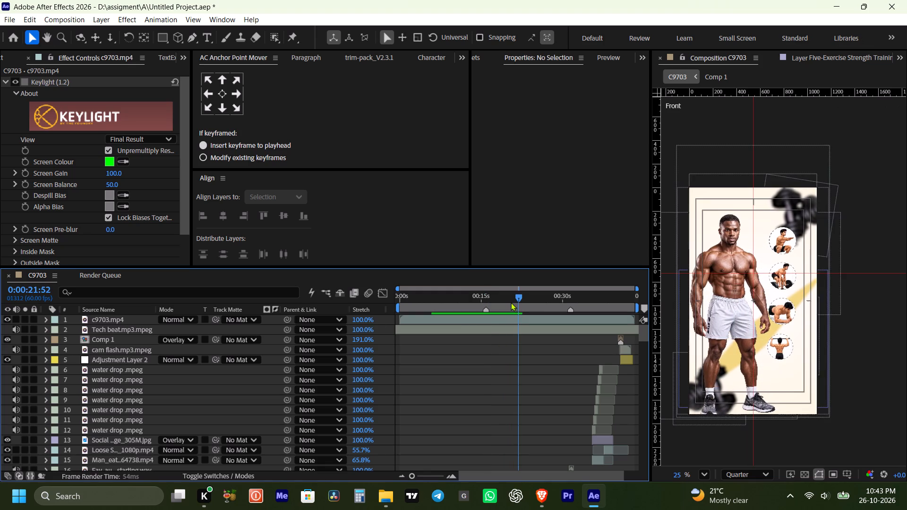
click(511, 302)
key(space)
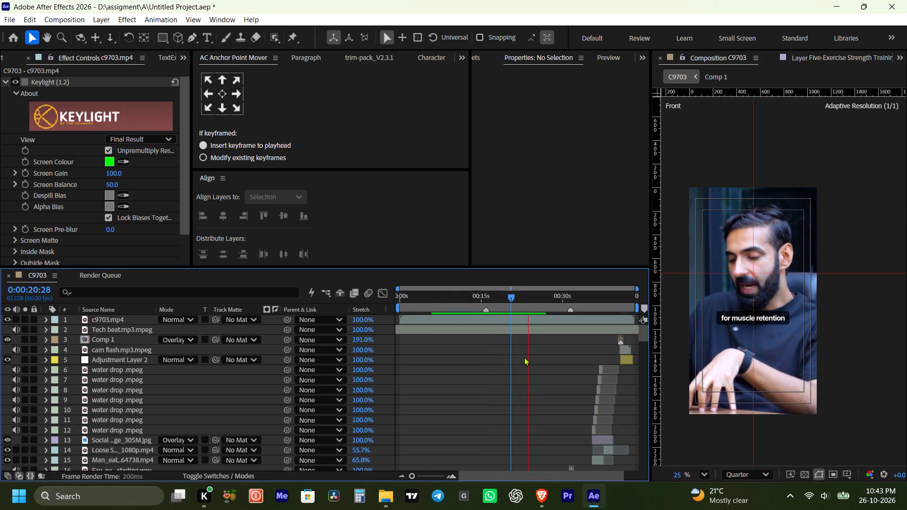
key(space)
key(space)
key(space)
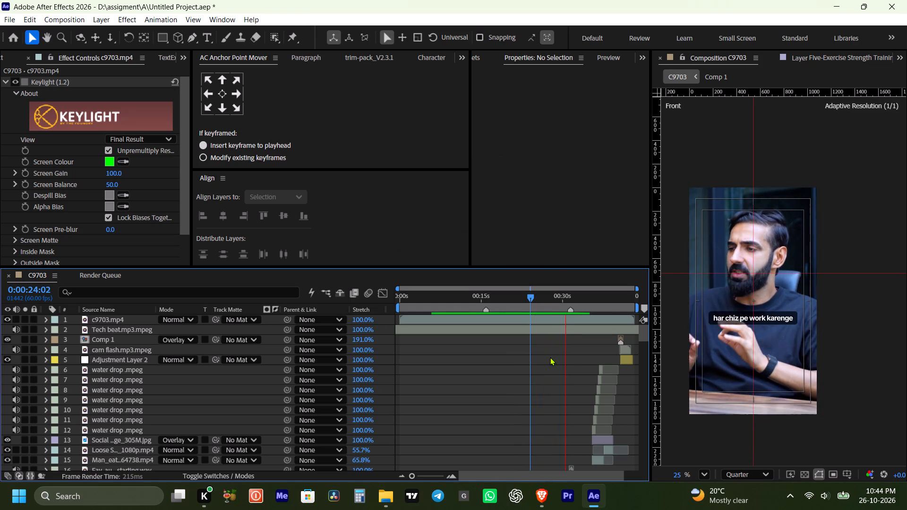
alt+scroll(559, 353, down, 4)
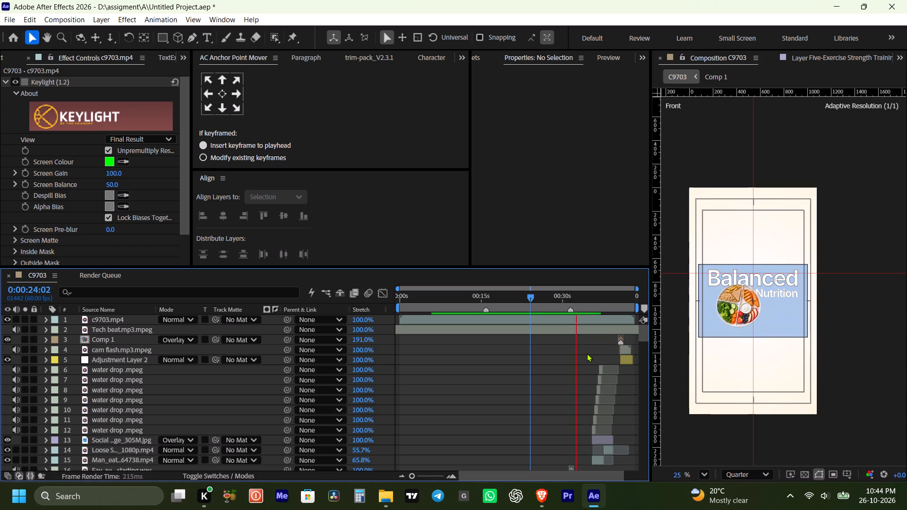
scroll(587, 353, up, 3)
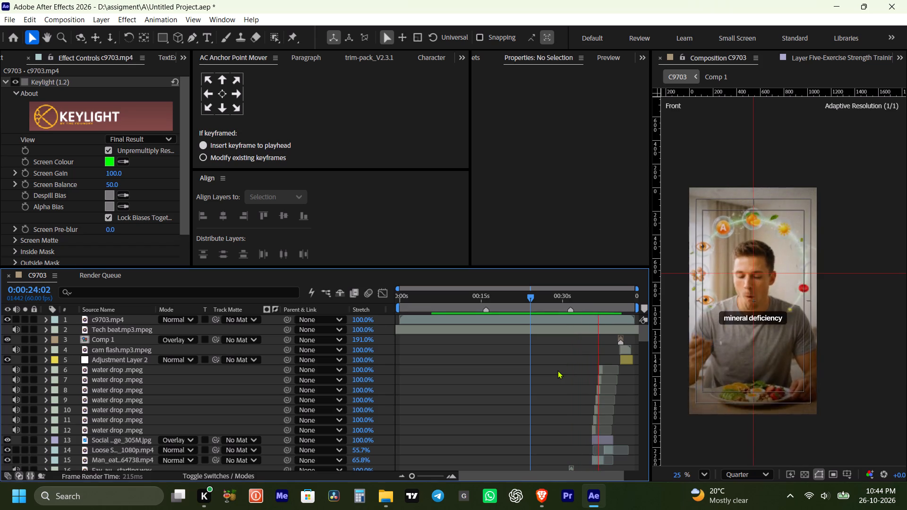
key(space)
Play back from 0:00:07:31 to about 0:00:14:56 and check the captions against the text layers and the Dieting Phase scene.
scroll(580, 369, down, 10)
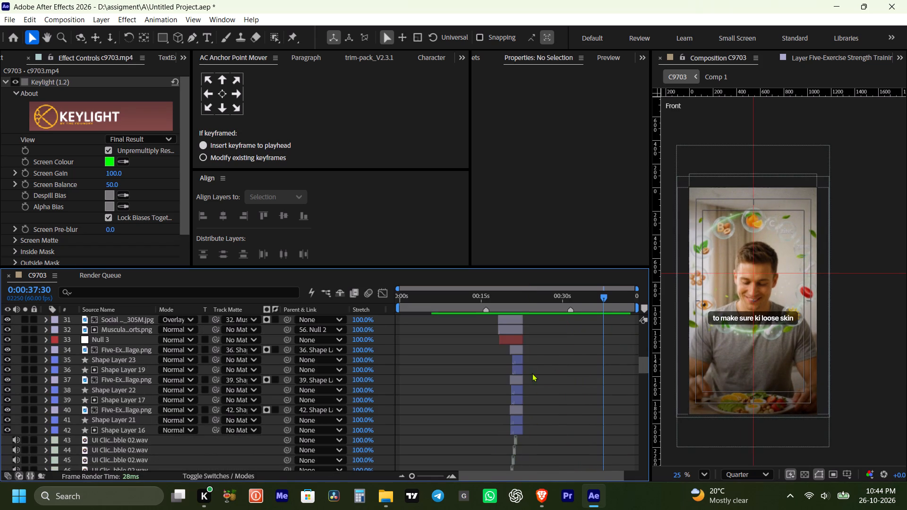
drag(513, 295, 488, 301)
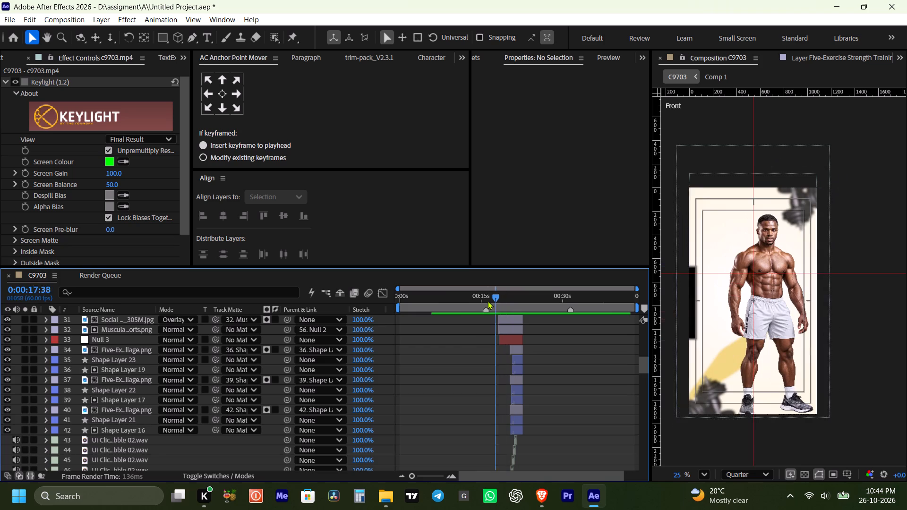
drag(488, 301, 441, 306)
scroll(446, 311, down, 19)
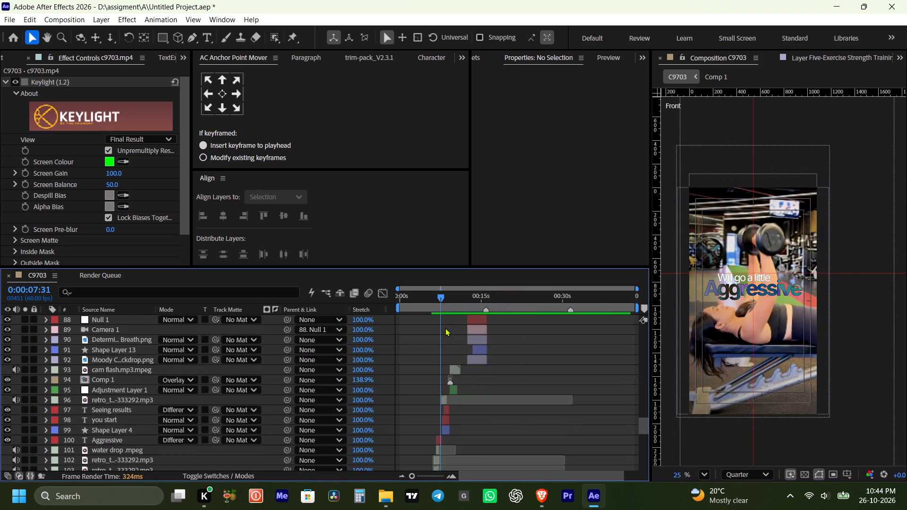
scroll(445, 328, down, 4)
scroll(467, 366, down, 3)
scroll(468, 366, up, 5)
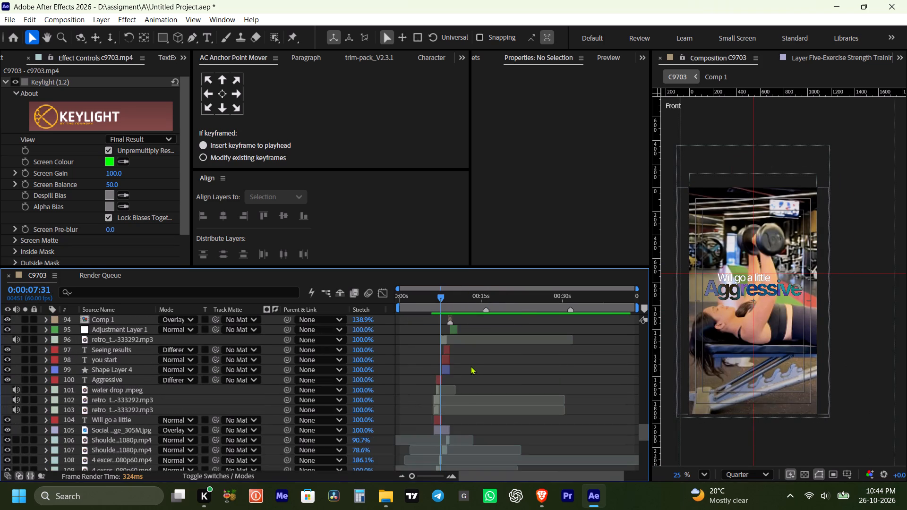
key(space)
alt+scroll(471, 366, up, 2)
key(space)
key(space)
key(space)
key(space)
key(space)
key(space)
key(space)
key(space)
key(space)
key(space)
key(space)
key(space)
key(space)
key(space)
key(space)
key(space)
key(space)
key(space)
key(space)
key(space)
drag(471, 359, 466, 447)
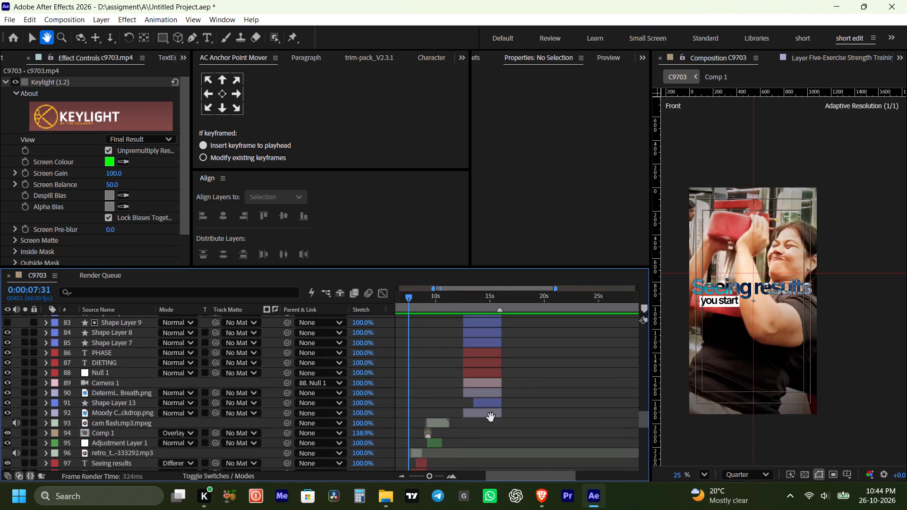
drag(537, 345, 538, 366)
key(v)
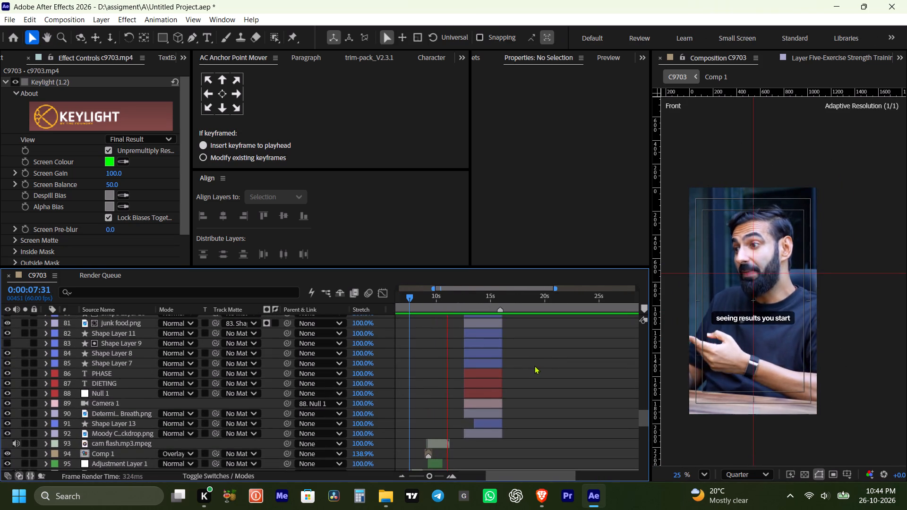
key(space)
key(space)
key(space)
key(space)
key(space)
key(space)
key(space)
key(space)
key(space)
key(space)
key(space)
key(space)
key(space)
key(space)
key(space)
key(space)
key(space)
key(space)
drag(531, 345, 525, 357)
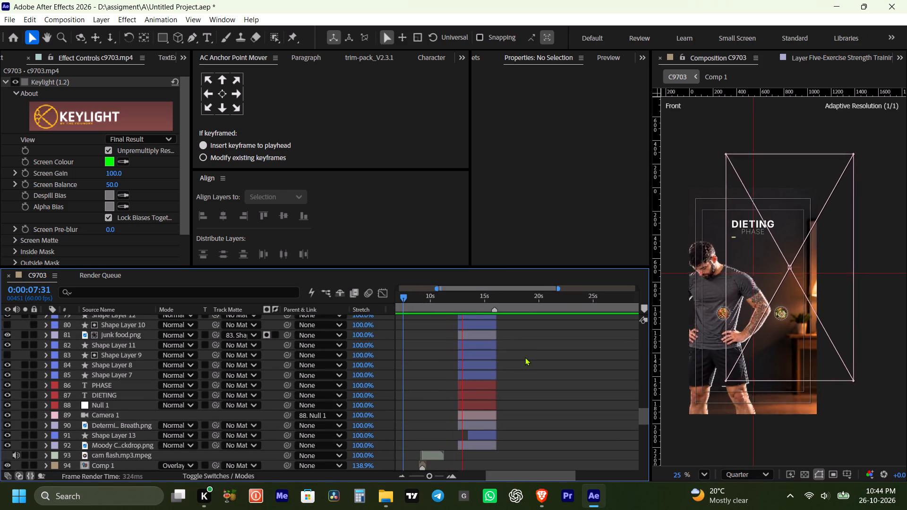
key(space)
key(space)
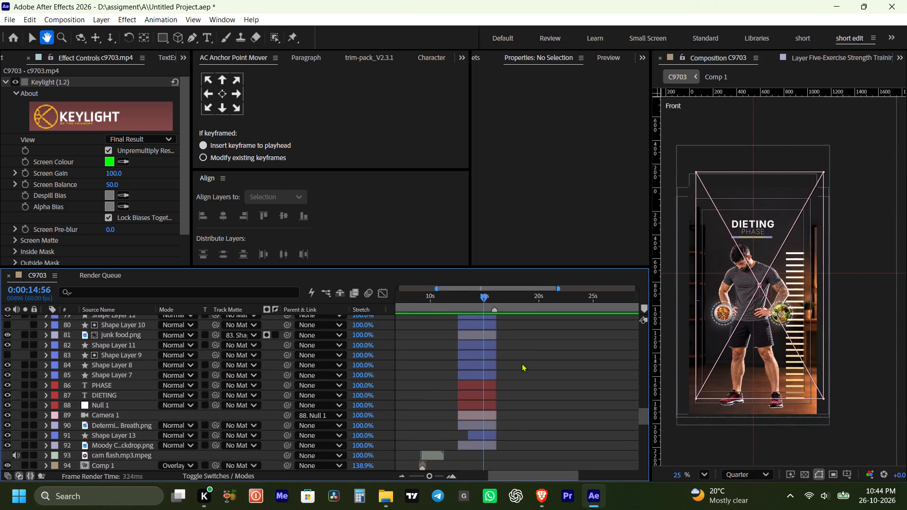
Select the junk food.png layer and recheck the Dieting Phase scene at 0:00:14:00.
scroll(499, 364, up, 1)
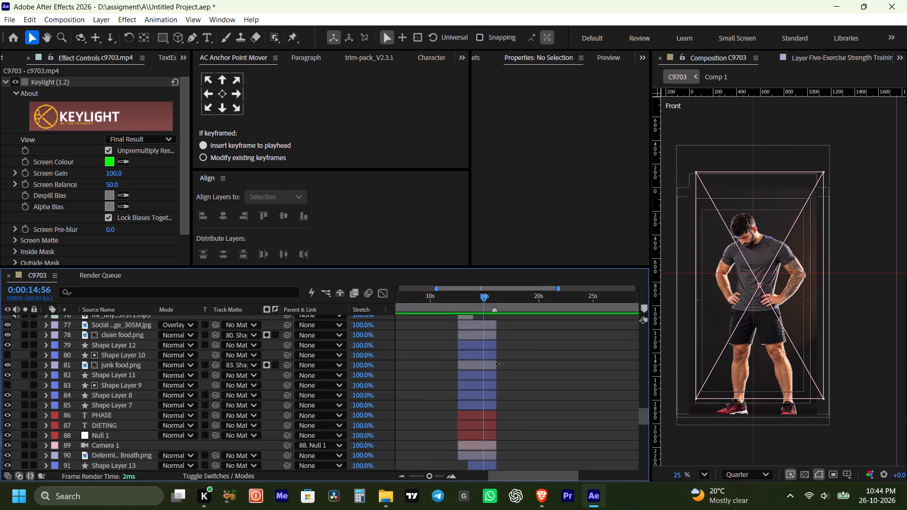
click(487, 362)
drag(484, 296, 479, 297)
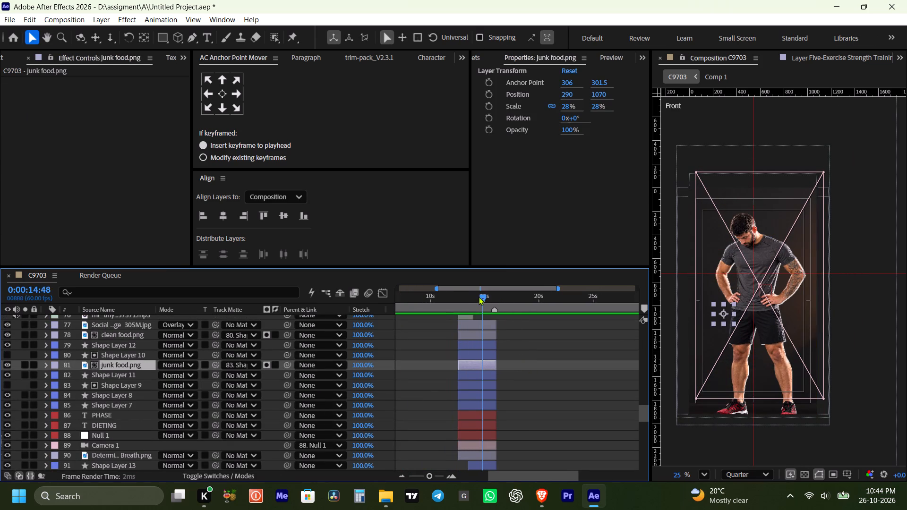
drag(479, 297, 470, 299)
key(space)
key(space)
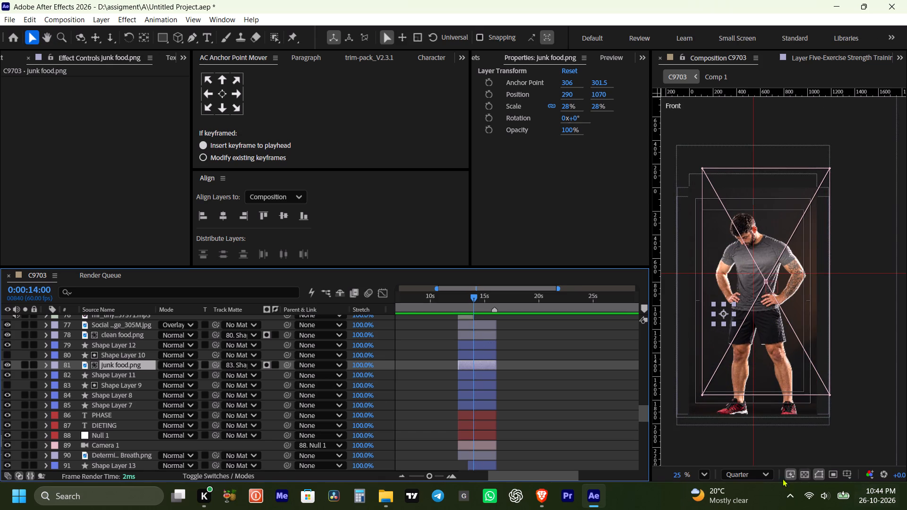
Set the composition preview resolution to Full.
click(753, 478)
click(745, 397)
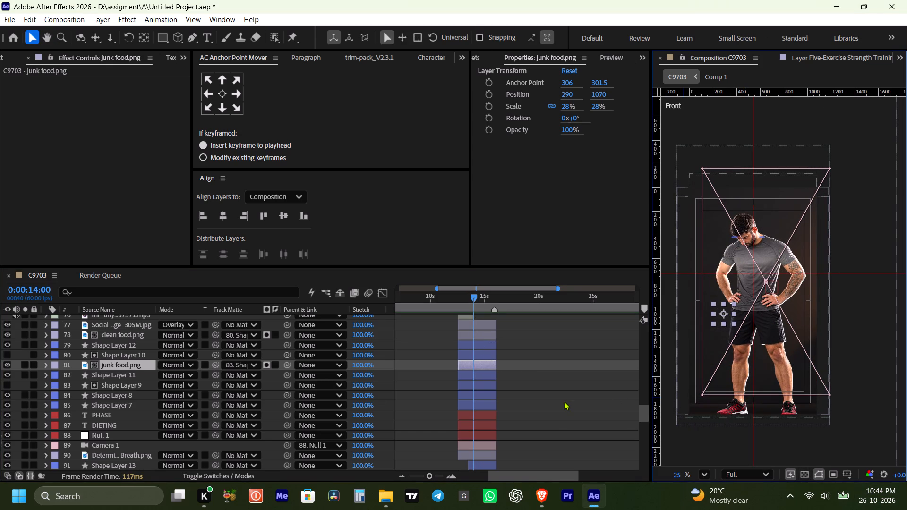
Inspect the Dieting Phase scene's layers one by one, including the grunge texture, PHASE text, Shape Layers 7, 8, 10 and 13, and the charcoal backdrop.
click(564, 401)
click(491, 351)
click(487, 356)
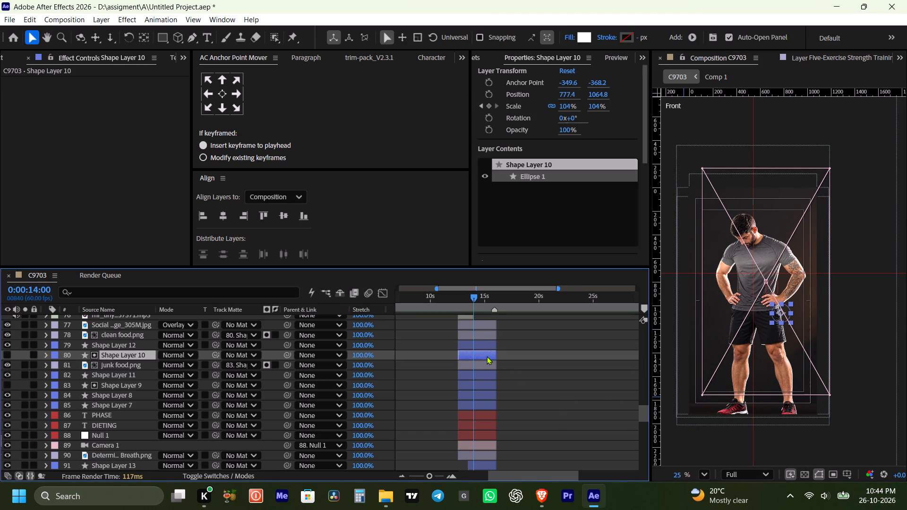
scroll(485, 364, up, 1)
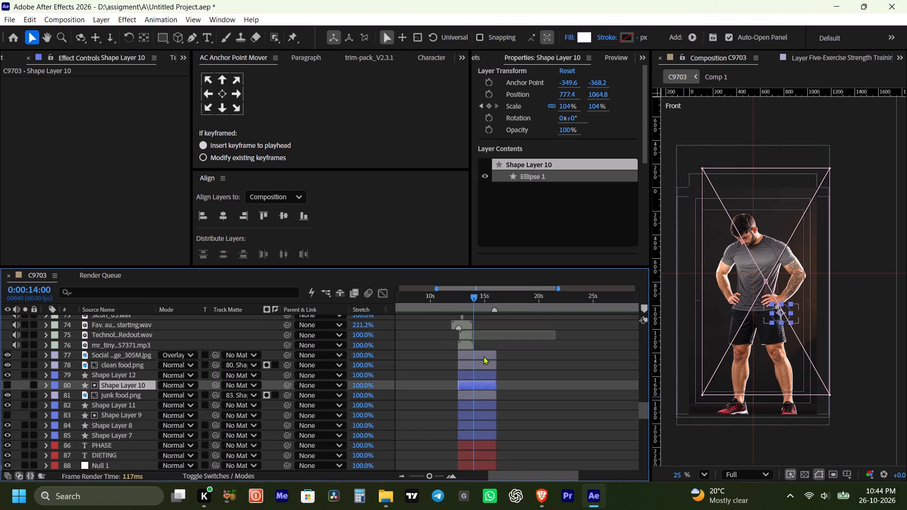
click(483, 356)
scroll(485, 378, down, 2)
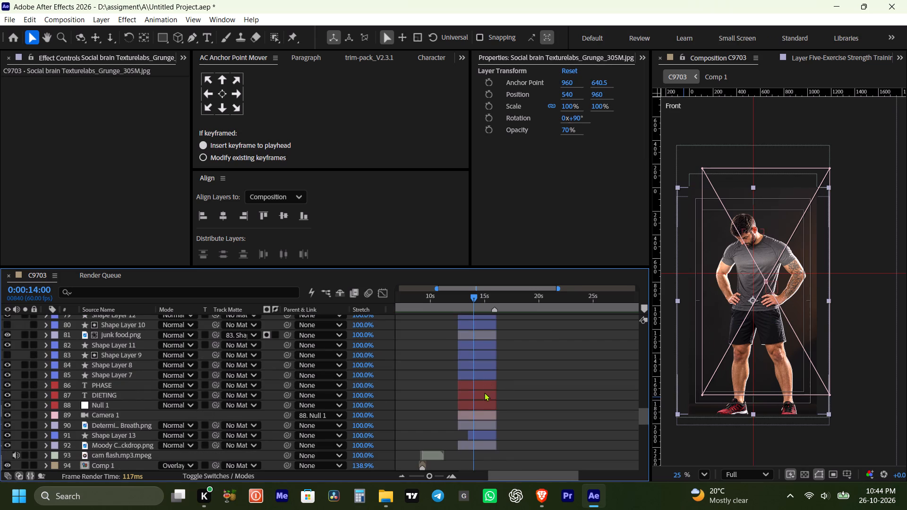
click(484, 387)
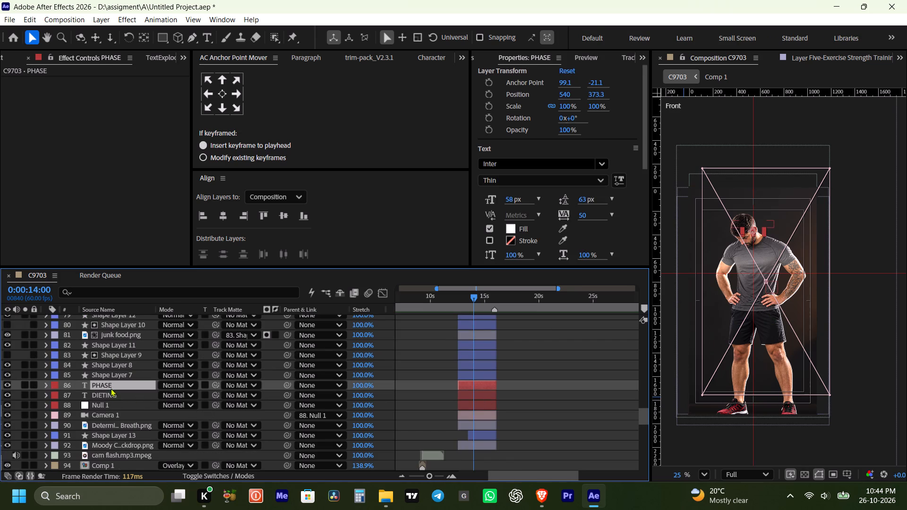
click(112, 377)
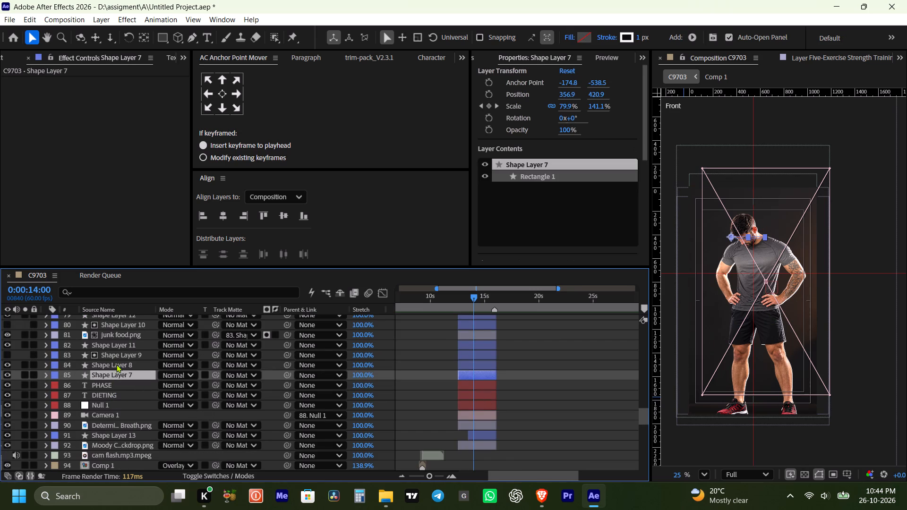
click(116, 364)
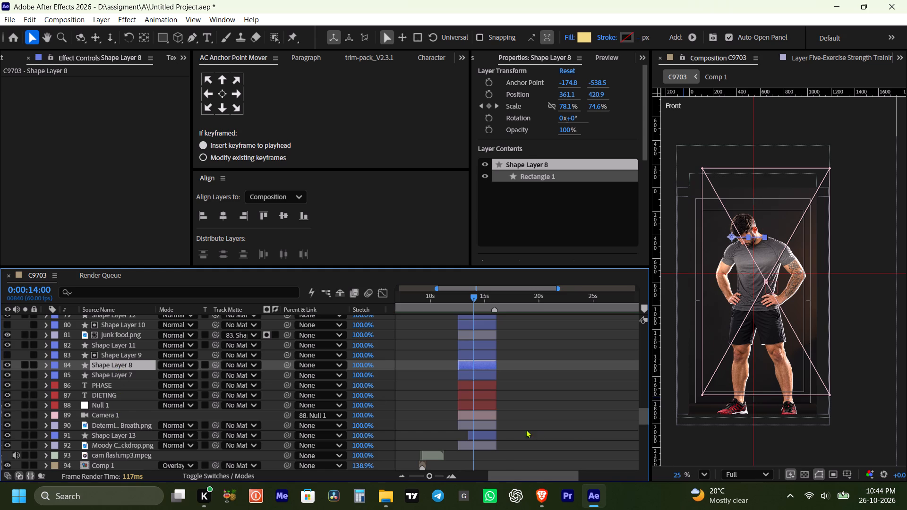
click(115, 424)
click(116, 436)
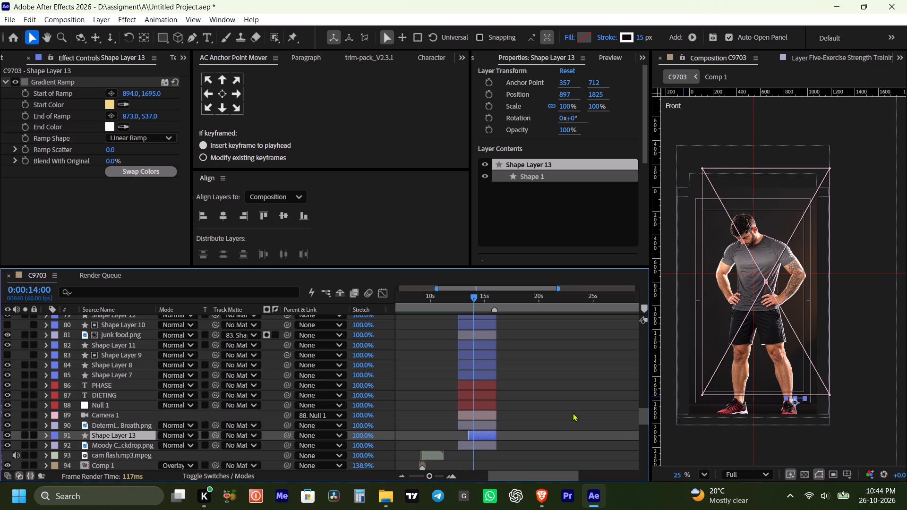
scroll(573, 413, down, 2)
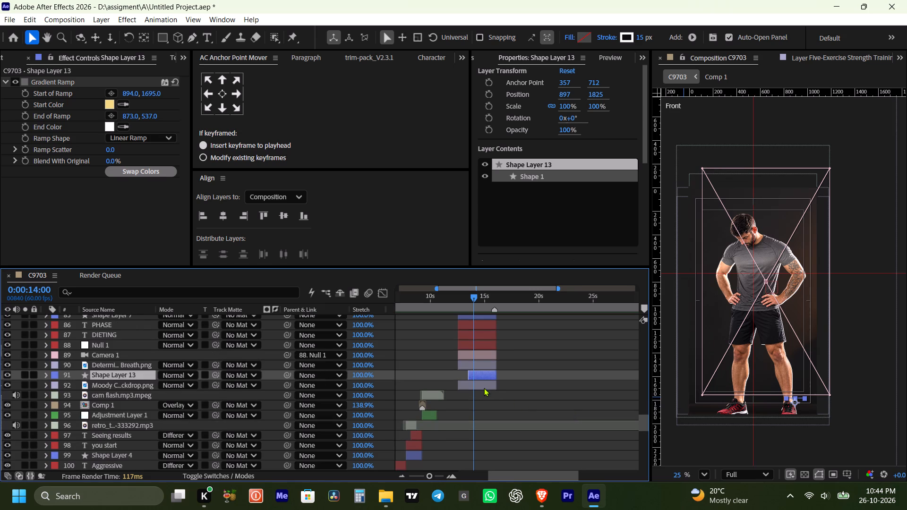
click(484, 388)
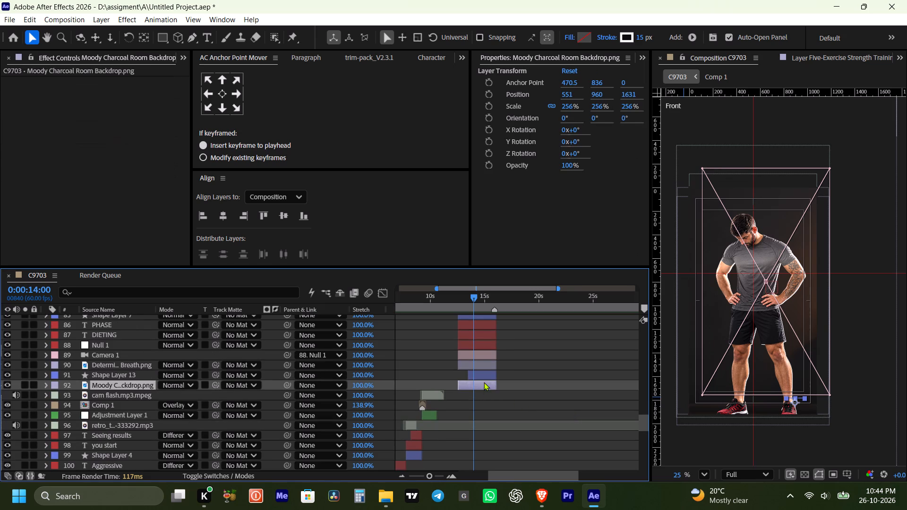
click(485, 375)
Replay the Dieting Phase scene from 0:00:12:57 to about 0:00:14:34 at full resolution.
click(462, 294)
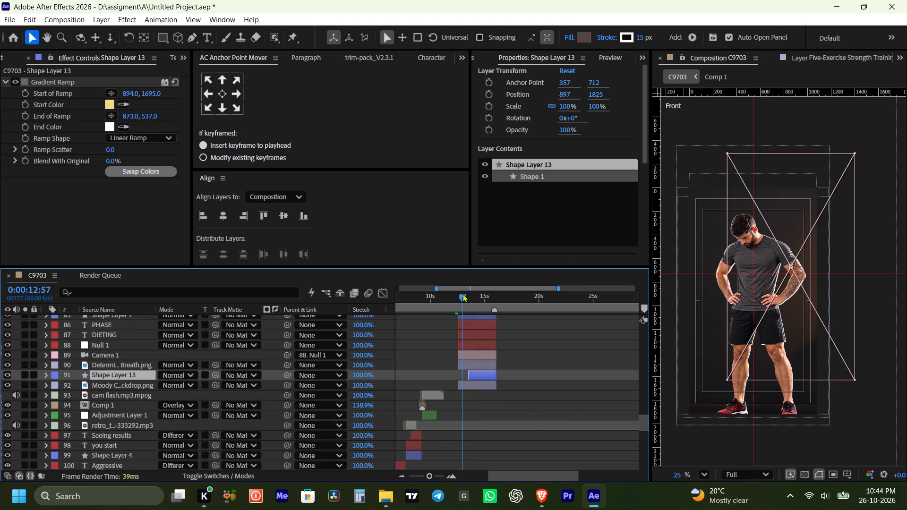
key(space)
key(space)
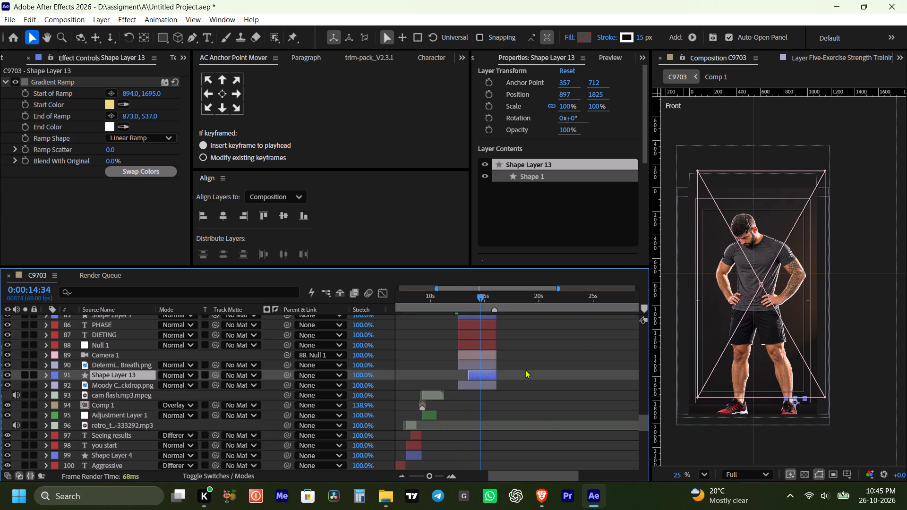
Deselect the layer and save the project.
click(572, 342)
key(ctrl+s)
Play back from 0:00:21:59 and review the captions over the talking section after the exercise graphics.
scroll(599, 367, up, 14)
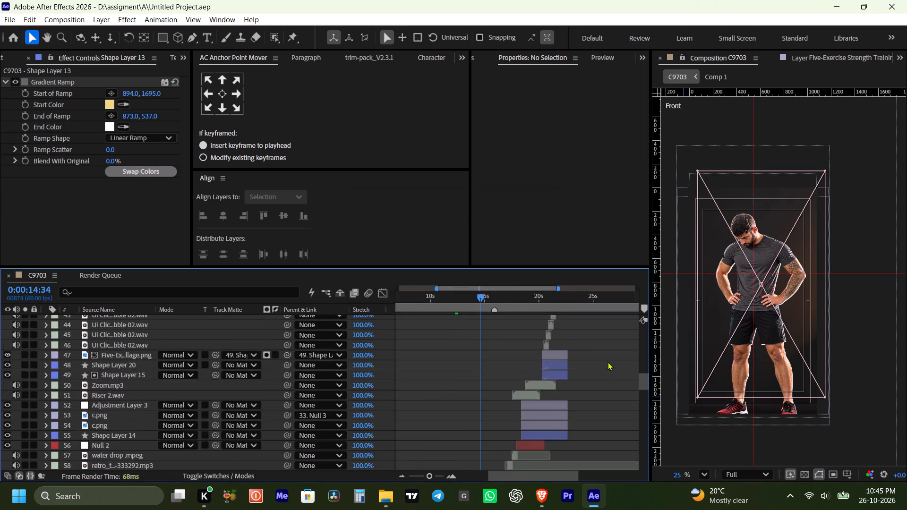
scroll(608, 362, up, 5)
drag(584, 296, 560, 300)
key(space)
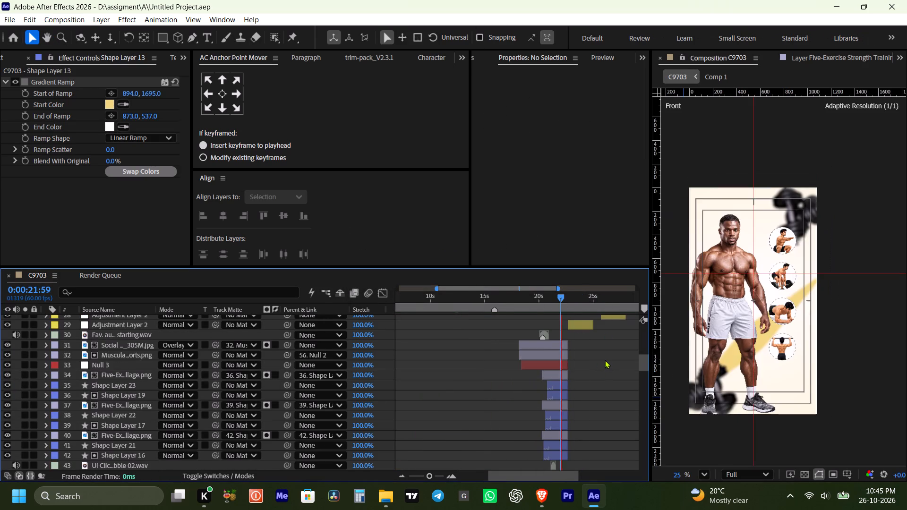
key(space)
key(space)
key(space)
key(space)
key(space)
key(space)
key(space)
drag(617, 359, 578, 376)
scroll(578, 376, up, 4)
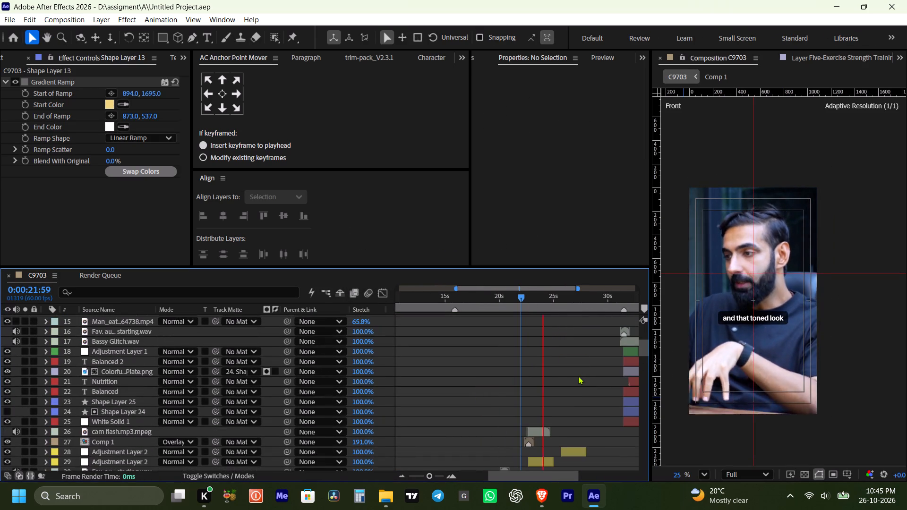
scroll(578, 376, down, 1)
key(space)
key(space)
key(space)
key(space)
key(space)
key(space)
key(space)
key(space)
key(space)
key(space)
key(space)
key(space)
key(space)
key(space)
key(space)
key(space)
key(space)
key(space)
key(space)
key(space)
drag(578, 376, 564, 366)
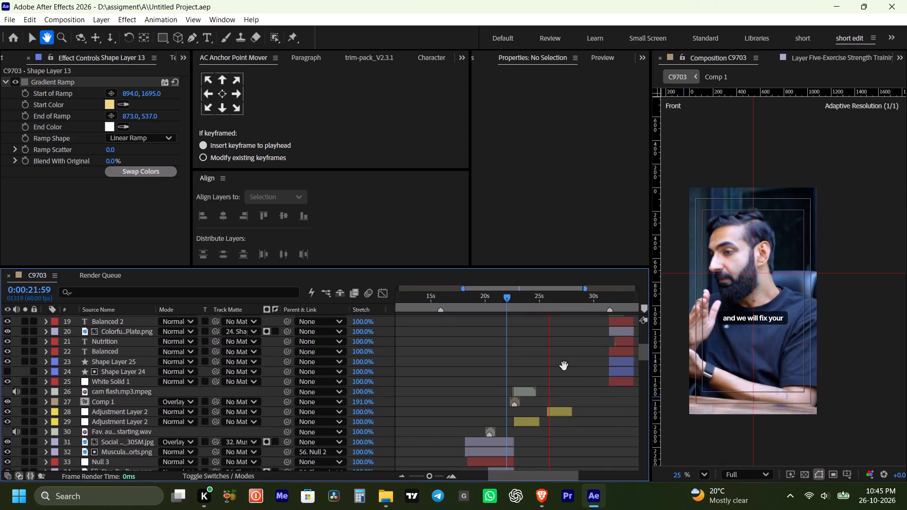
drag(564, 366, 564, 365)
drag(542, 367, 526, 367)
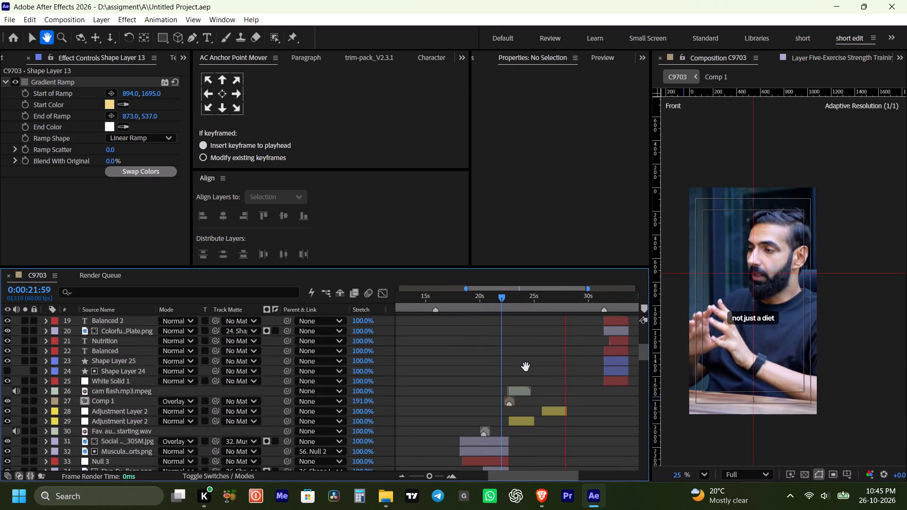
drag(526, 367, 524, 365)
Continue playback through the Balanced Nutrition and vitamin graphics, checking the captions, and stop at about 0:00:38:26.
scroll(579, 366, up, 4)
scroll(573, 367, down, 2)
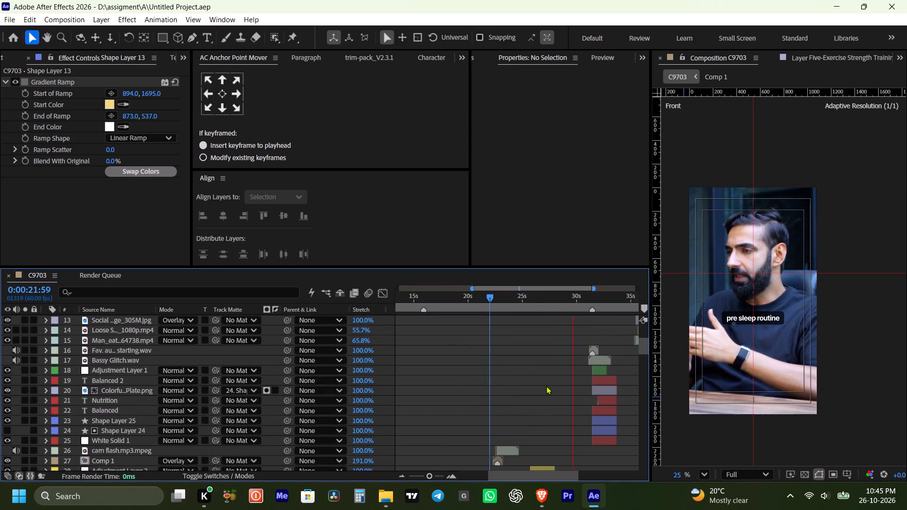
key(space)
key(space)
key(space)
key(space)
key(space)
drag(545, 385, 488, 388)
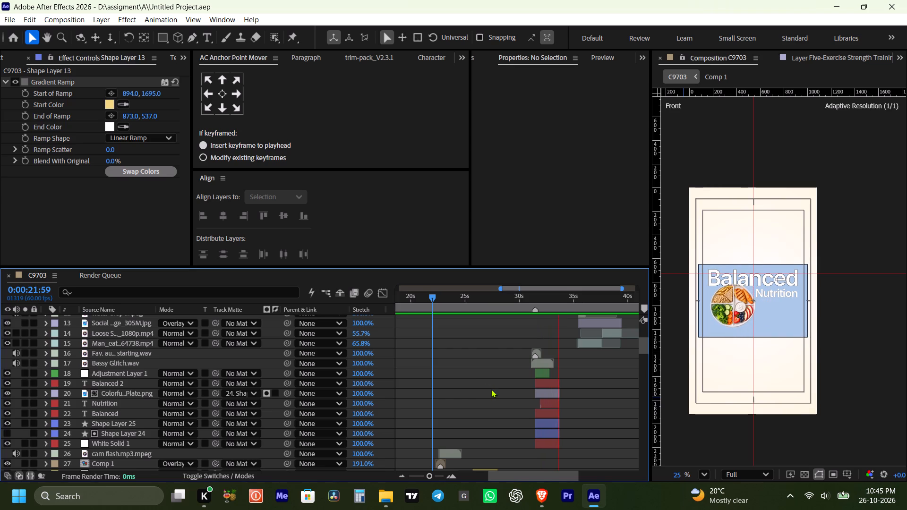
alt+scroll(491, 389, down, 1)
alt+scroll(542, 382, down, 1)
key(space)
key(space)
key(space)
key(space)
key(space)
key(space)
key(space)
key(space)
key(space)
key(space)
key(space)
key(space)
key(space)
key(space)
key(space)
key(space)
key(space)
key(space)
key(space)
key(space)
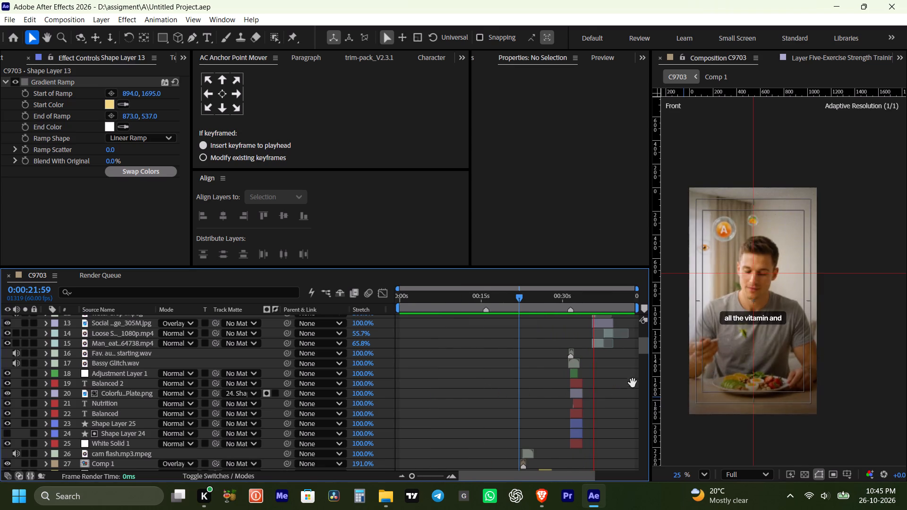
drag(612, 366, 606, 425)
alt+scroll(608, 424, up, 1)
key(space)
key(space)
key(space)
drag(610, 426, 588, 432)
key(space)
click(565, 301)
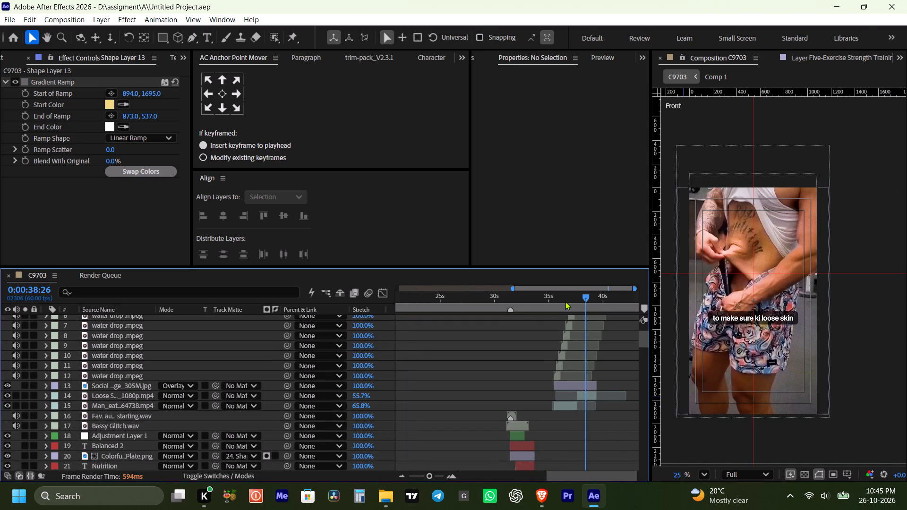
Preview briefly, stop at 0:00:37:24, and save the project.
key(space)
key(space)
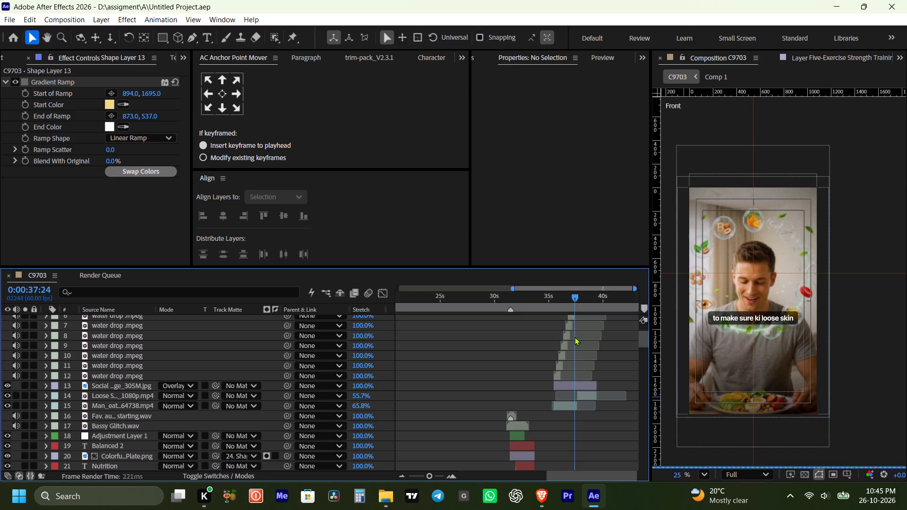
scroll(552, 370, up, 14)
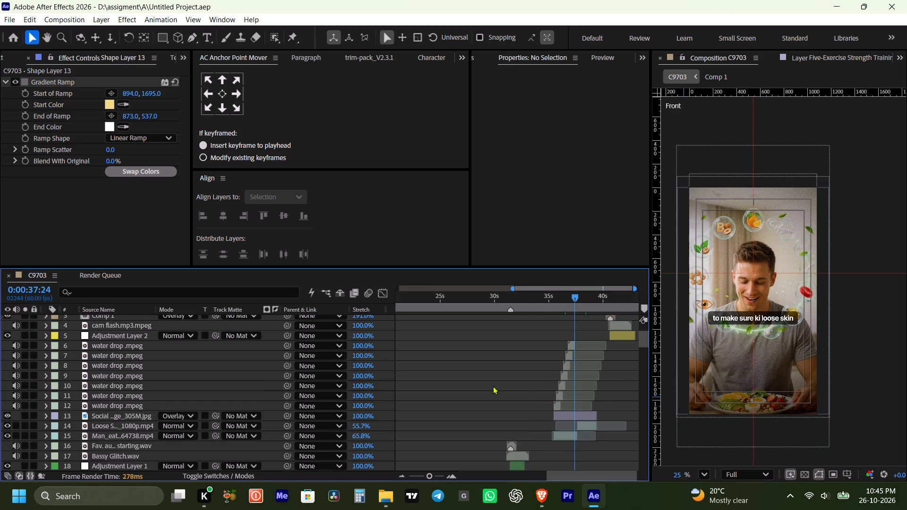
key(ctrl+s)
ctrl+click(437, 386)
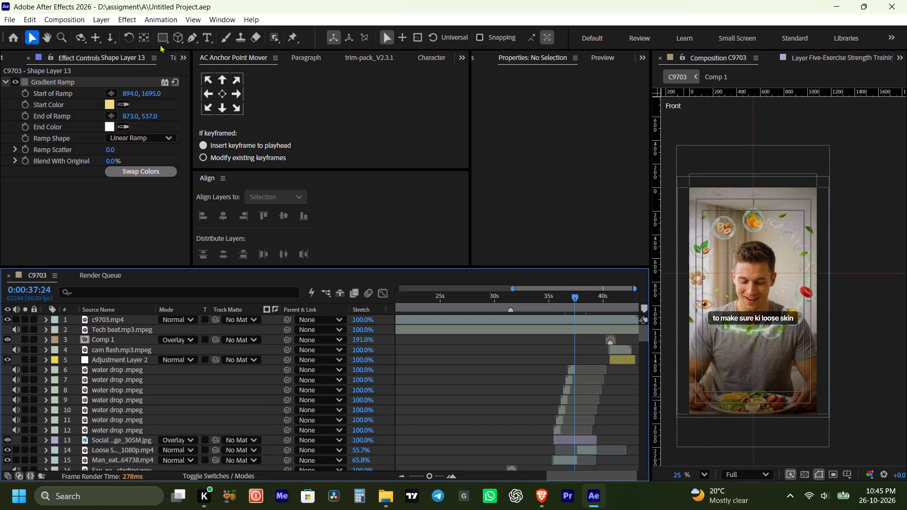
Add a vertical text layer reading "DEMO Video" over the video, with extra spaces between the two words.
click(205, 40)
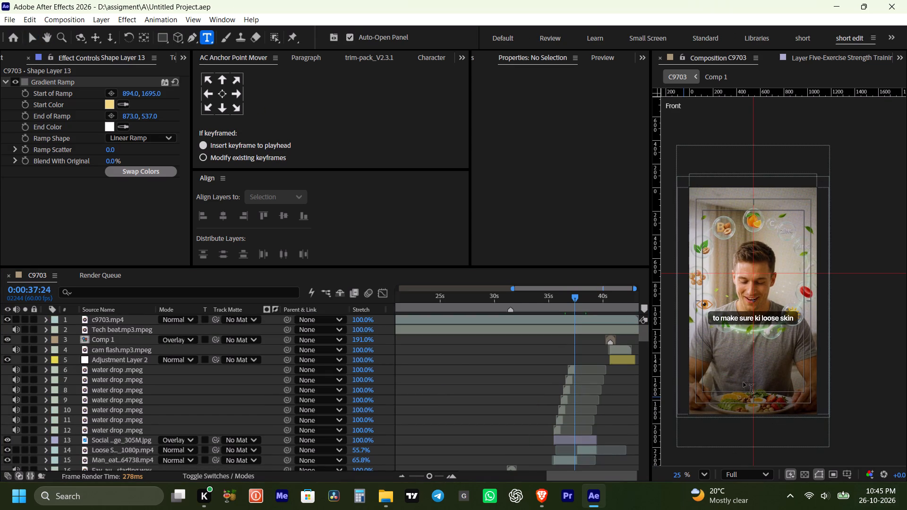
drag(209, 39, 259, 77)
drag(259, 77, 266, 49)
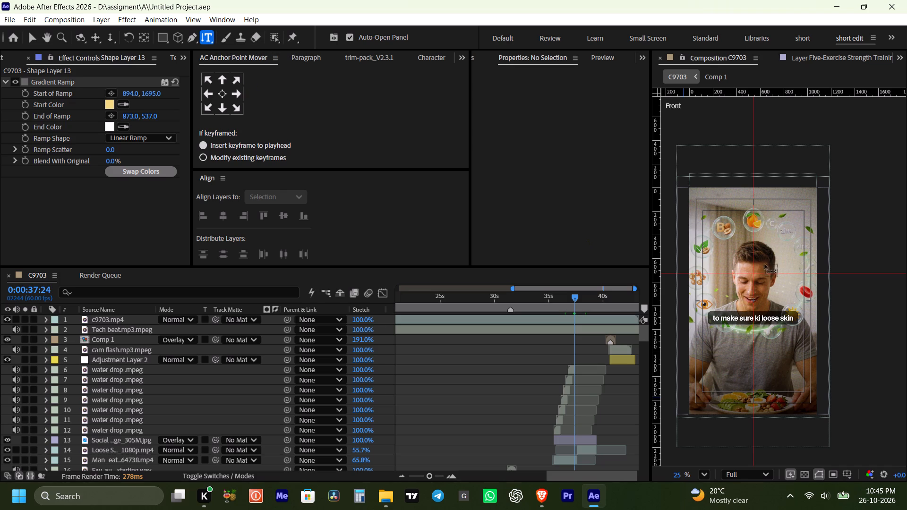
click(730, 242)
text(DE)
text(MO)
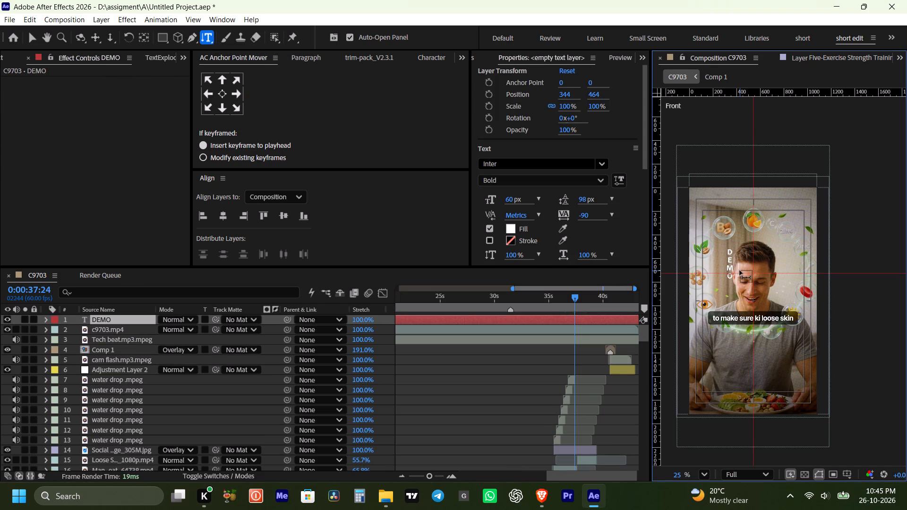
key(space)
key(shift+v)
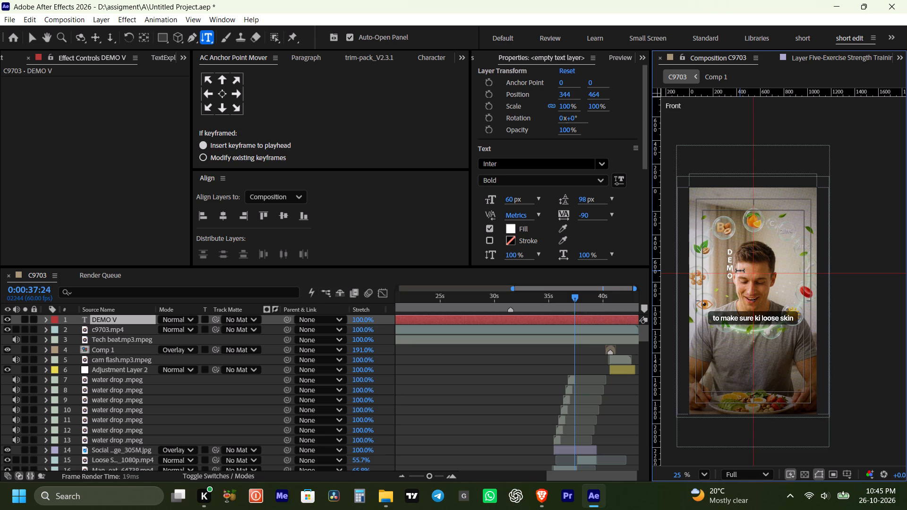
text(ideo)
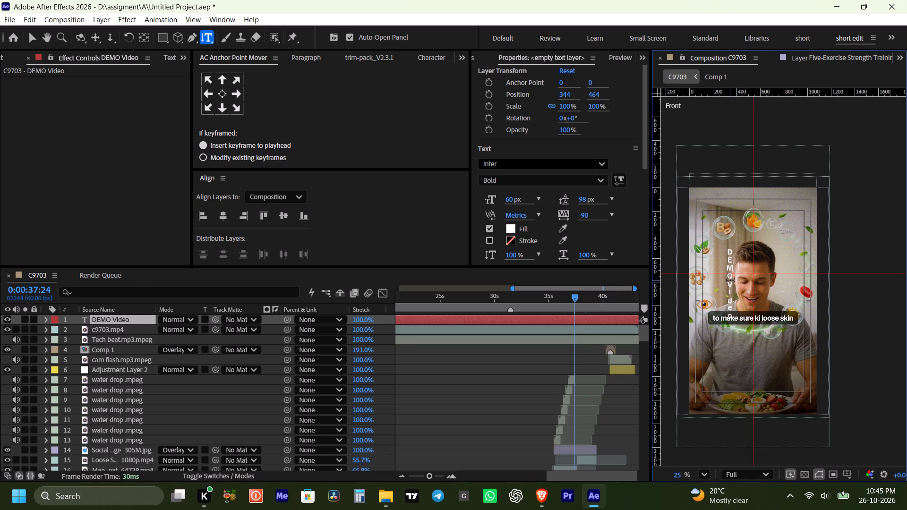
click(729, 280)
key(space)
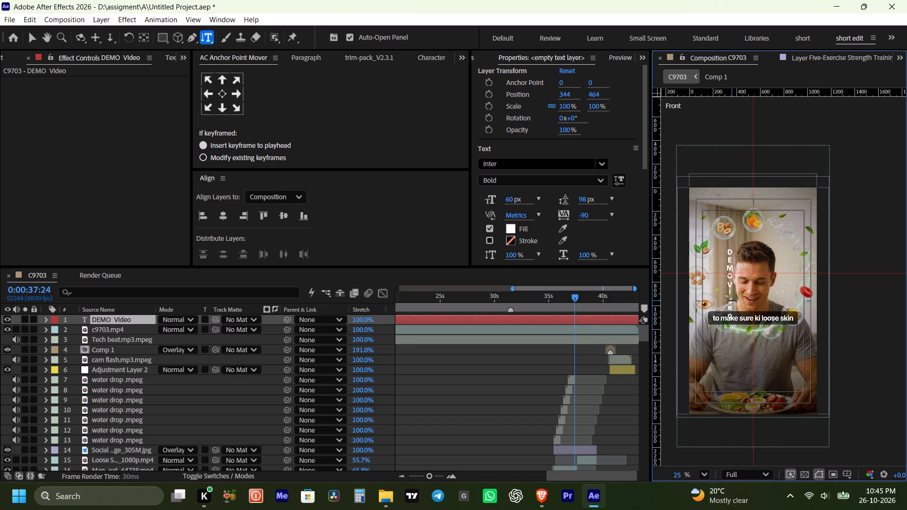
key(space)
key(space)
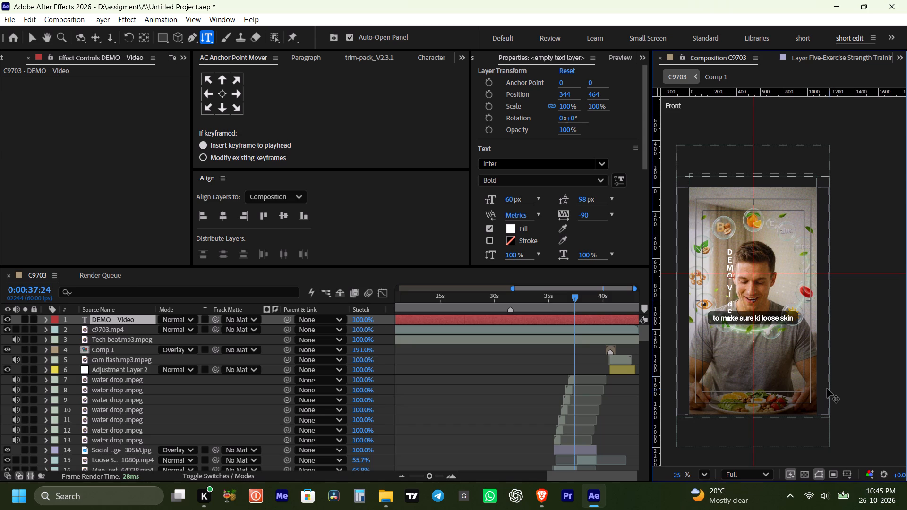
click(406, 404)
Enlarge the DEMO Video text to 144 px and centre it horizontally in the composition, with its anchor point at its middle.
click(435, 318)
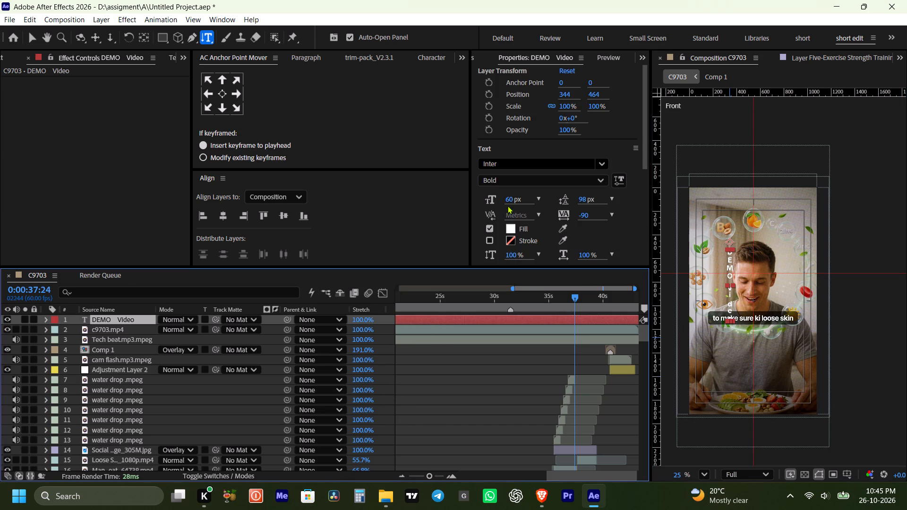
drag(509, 201, 562, 201)
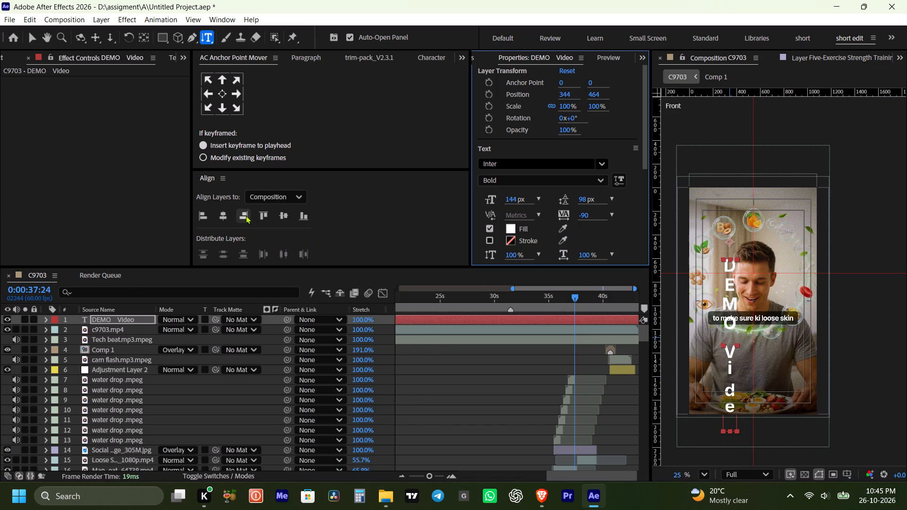
click(225, 217)
click(220, 93)
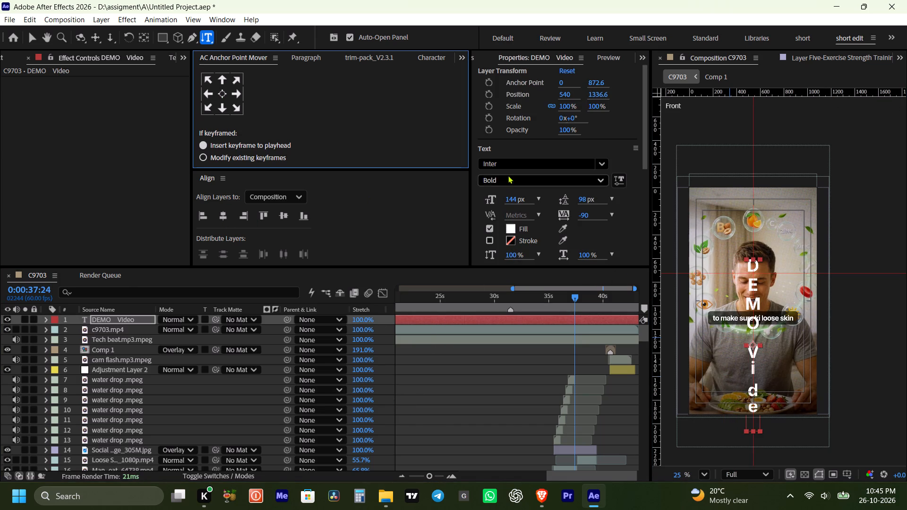
Change the DEMO Video text's font to Impact.
click(508, 166)
text(imp)
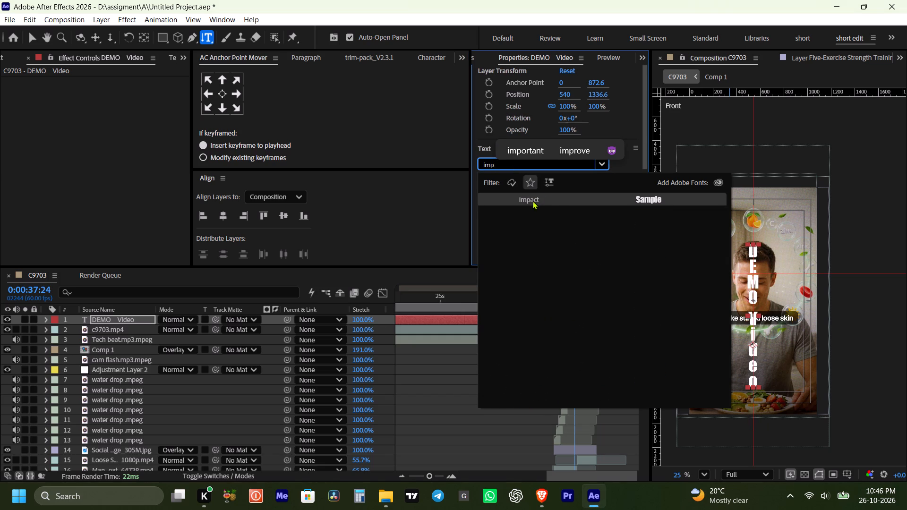
click(531, 201)
click(462, 370)
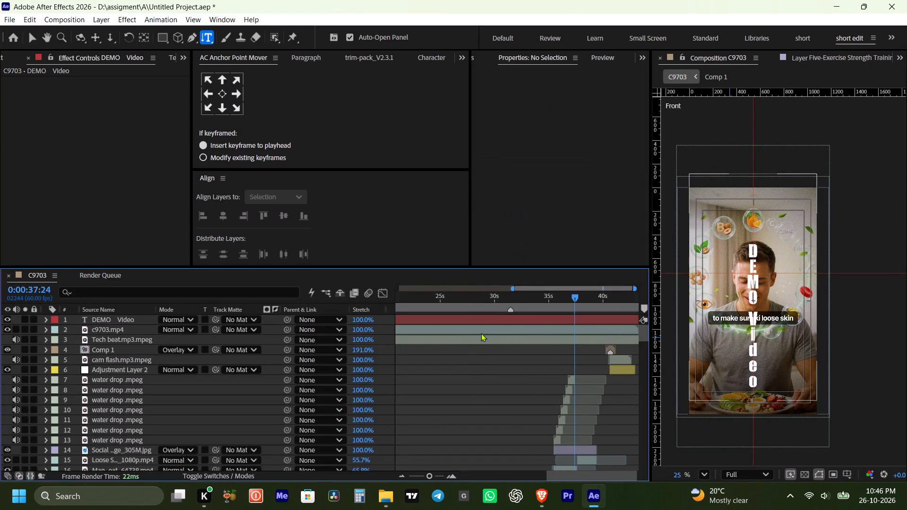
Set the DEMO Video text size to 160 px and raise the layer to a Y position of 1099.6.
click(479, 322)
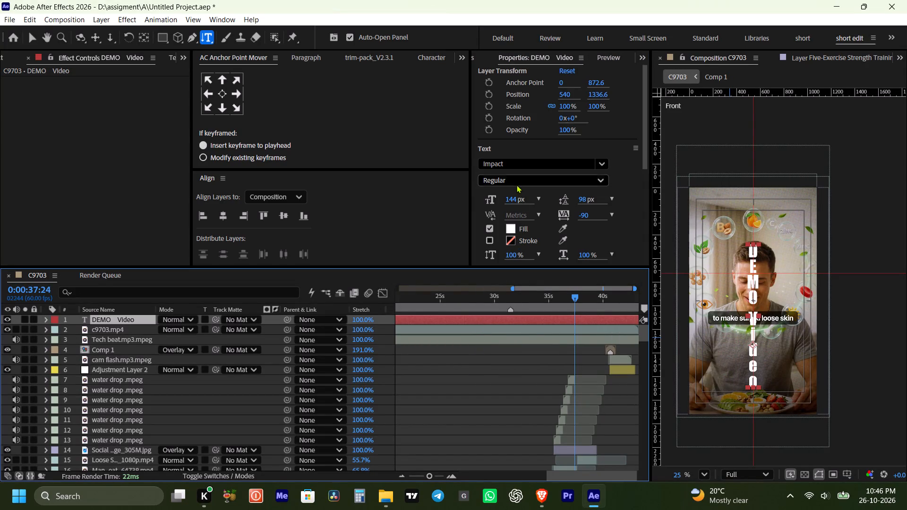
click(516, 182)
click(516, 182)
drag(511, 202, 520, 202)
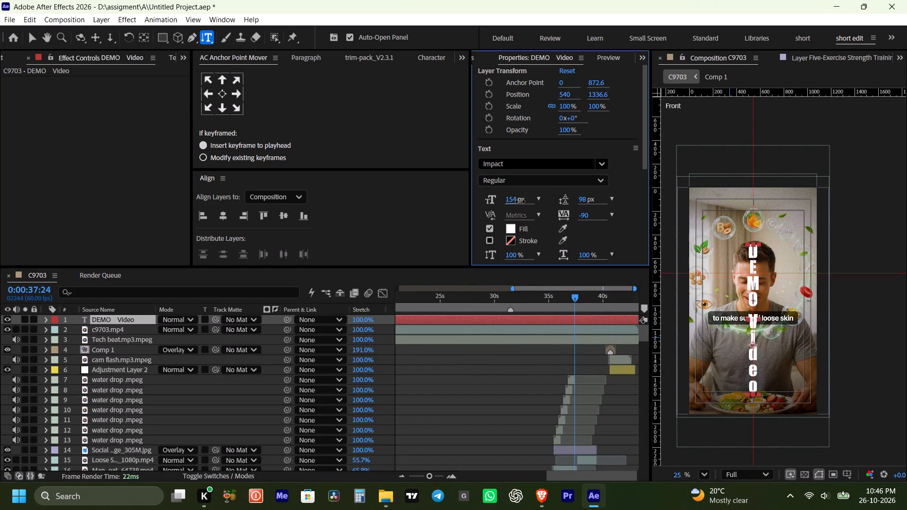
drag(520, 202, 522, 202)
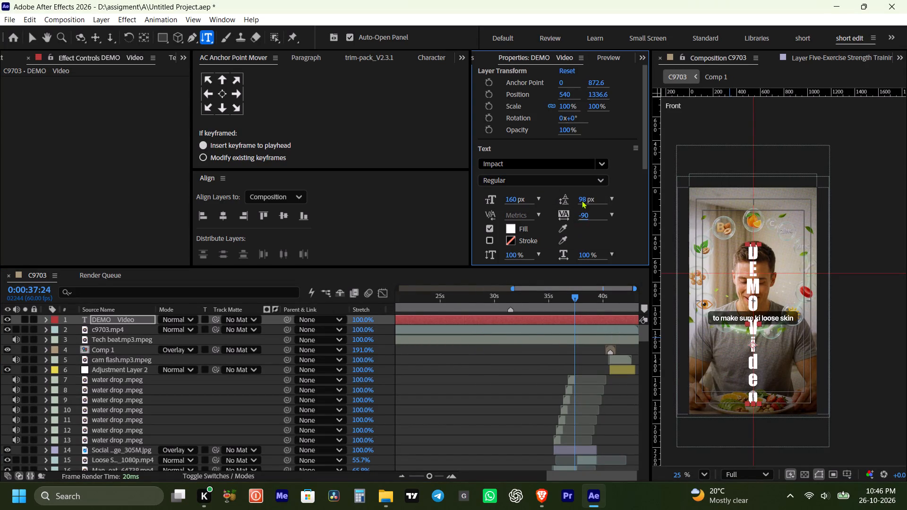
drag(598, 99, 456, 99)
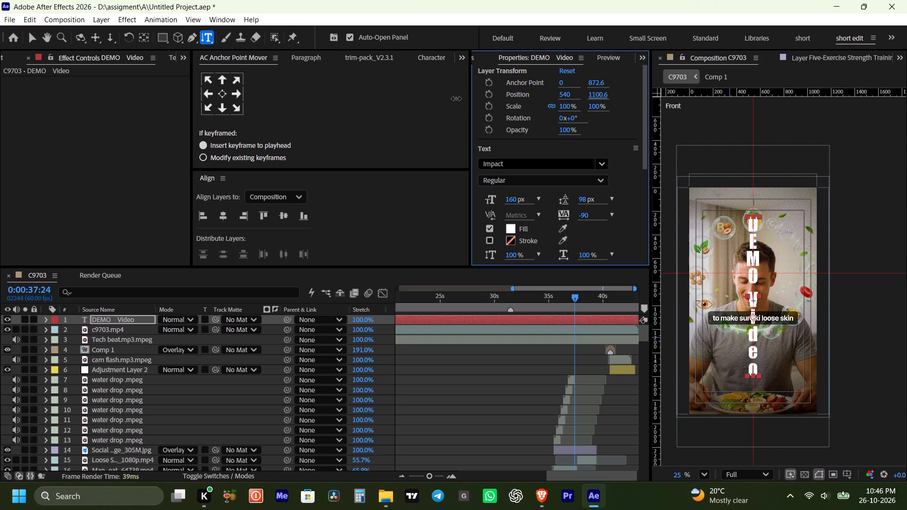
drag(456, 99, 456, 99)
Set the DEMO Video text's leading to 25 px and its tracking to -101.
drag(587, 198, 616, 198)
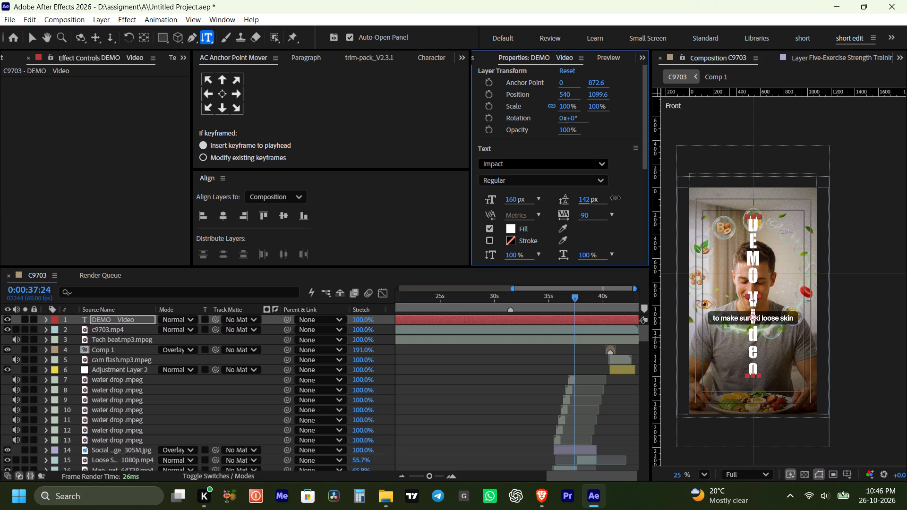
drag(616, 198, 562, 210)
click(595, 223)
drag(583, 214, 599, 216)
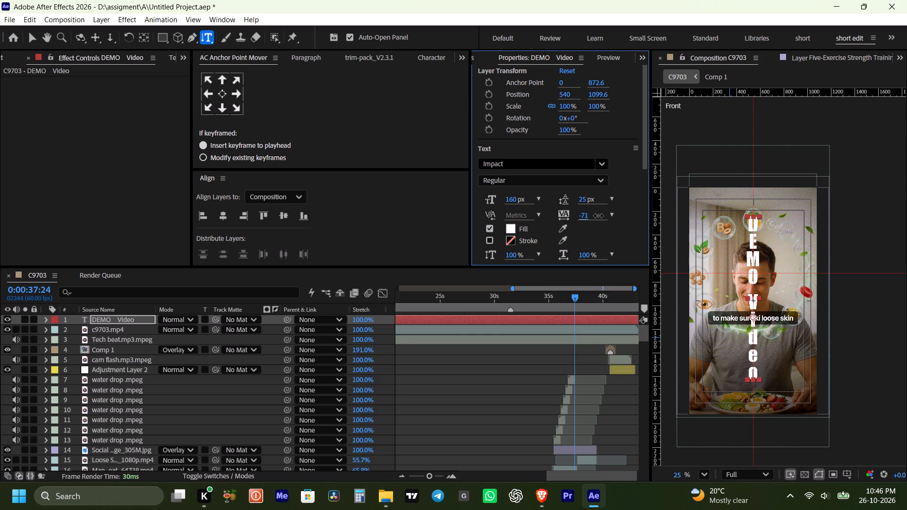
drag(599, 216, 583, 219)
Widen the DEMO Video letters to 172% horizontal scale and loosen the tracking to -56.
scroll(534, 236, down, 1)
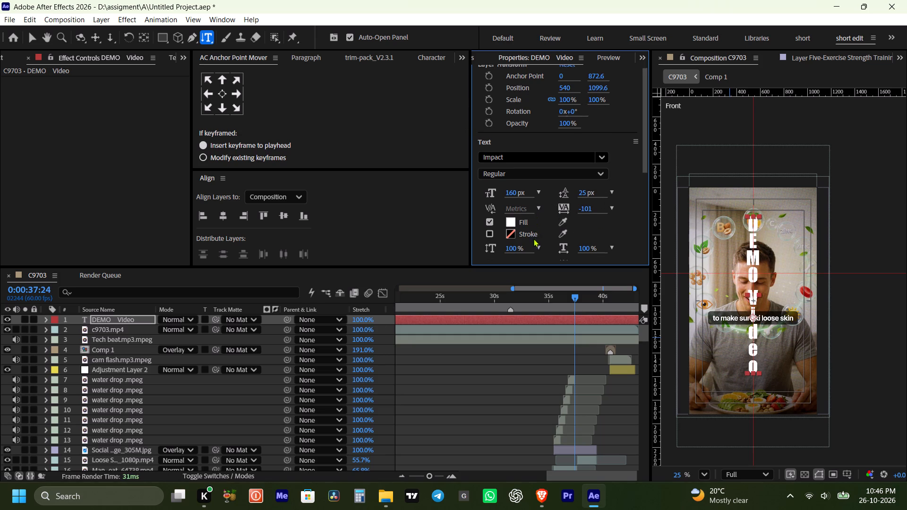
scroll(537, 236, down, 2)
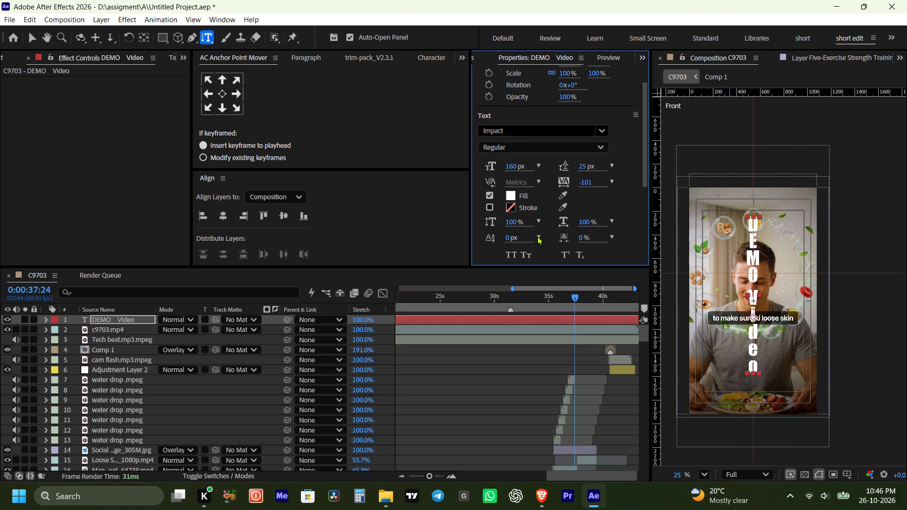
drag(590, 221, 633, 221)
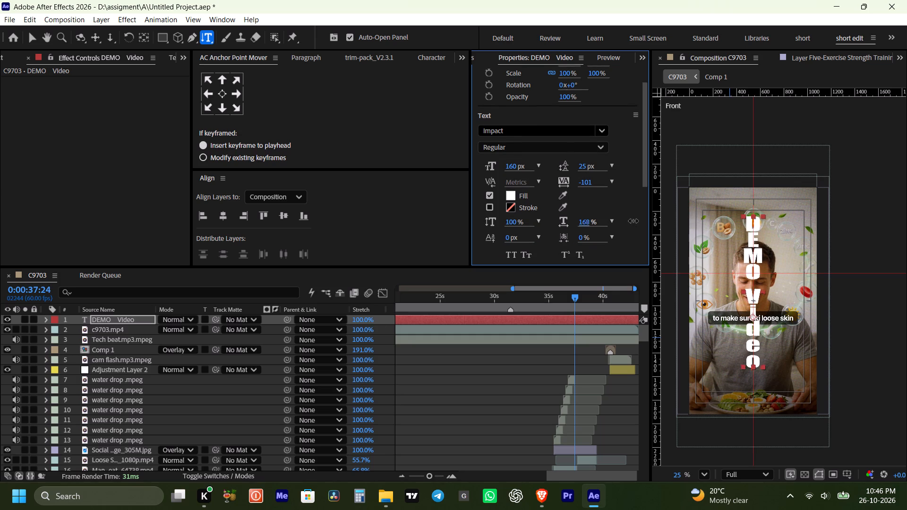
drag(633, 221, 635, 222)
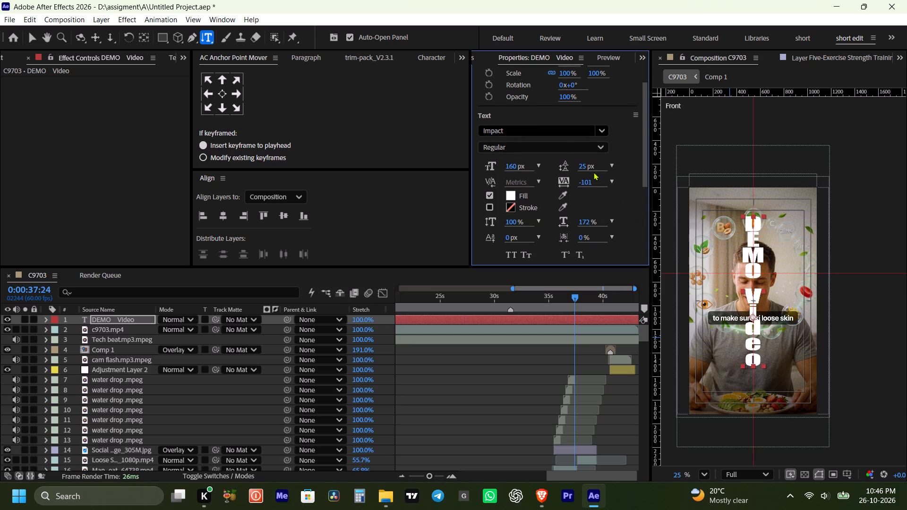
drag(588, 181, 619, 182)
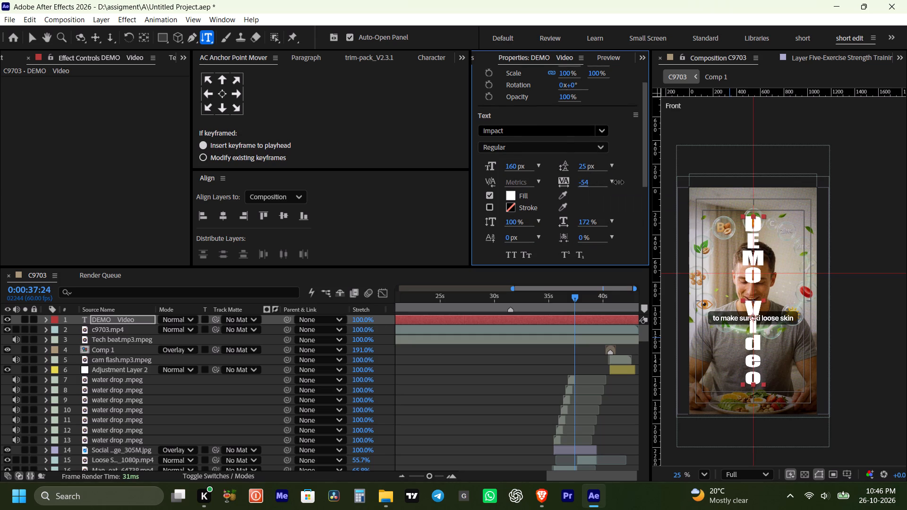
drag(619, 182, 618, 183)
click(526, 354)
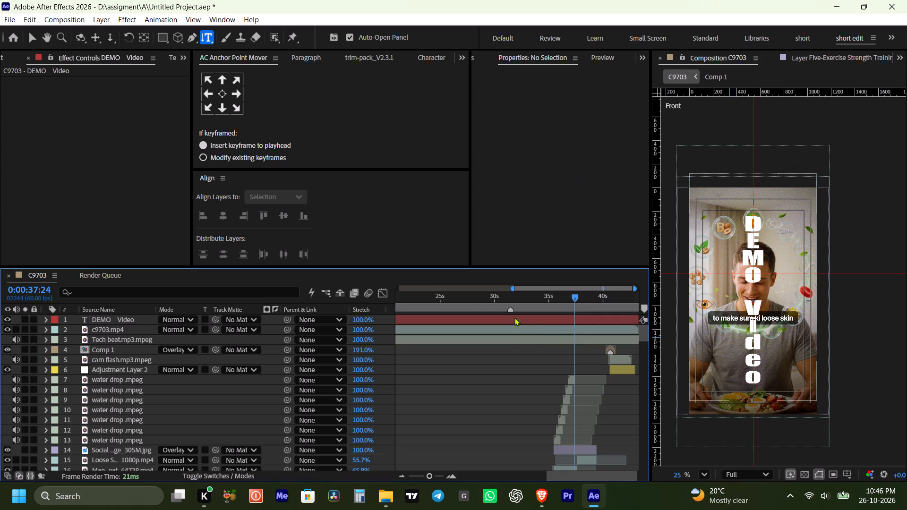
Change the DEMO Video text's fill colour to light grey CFCFCF.
click(514, 317)
click(509, 197)
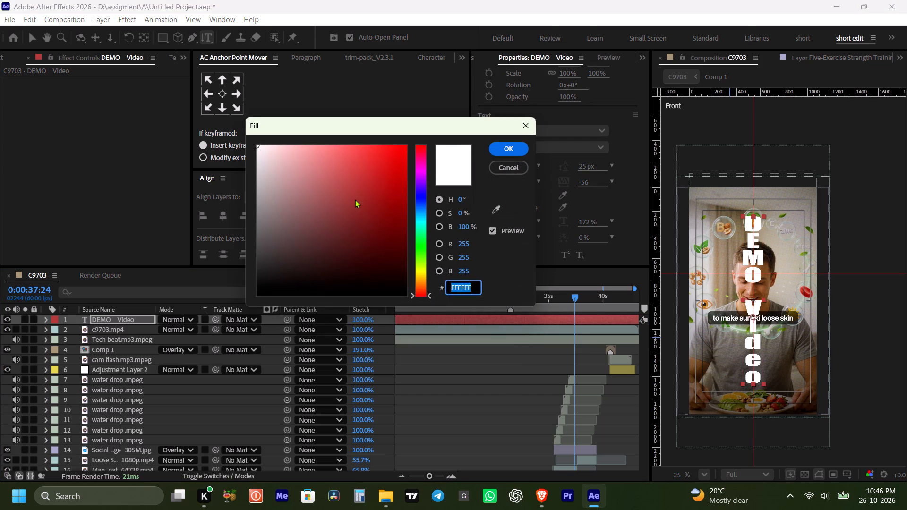
drag(320, 184, 216, 194)
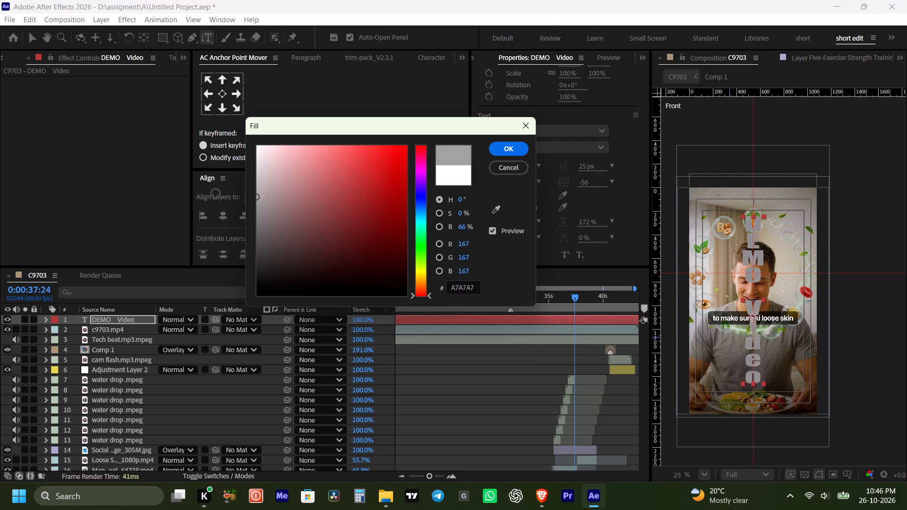
drag(216, 194, 215, 161)
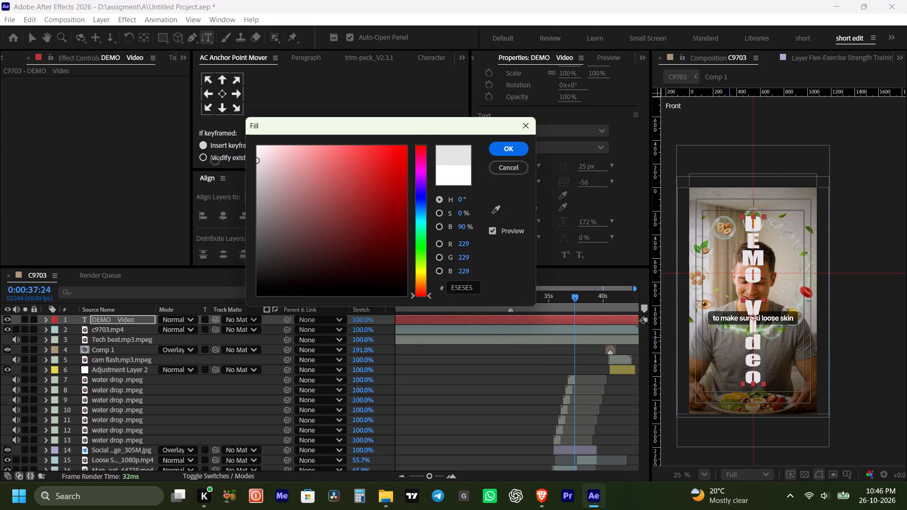
drag(215, 161, 219, 173)
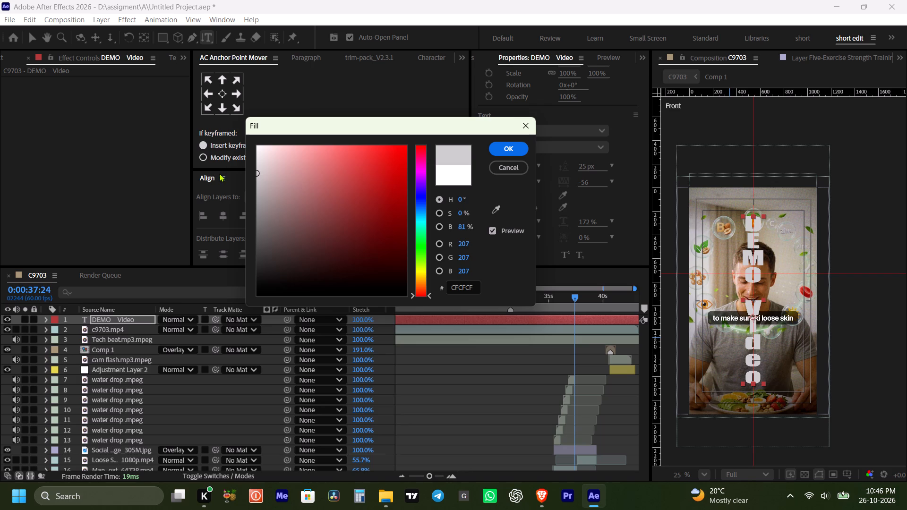
click(499, 152)
Reduce the DEMO Video layer's opacity to 50%.
click(479, 320)
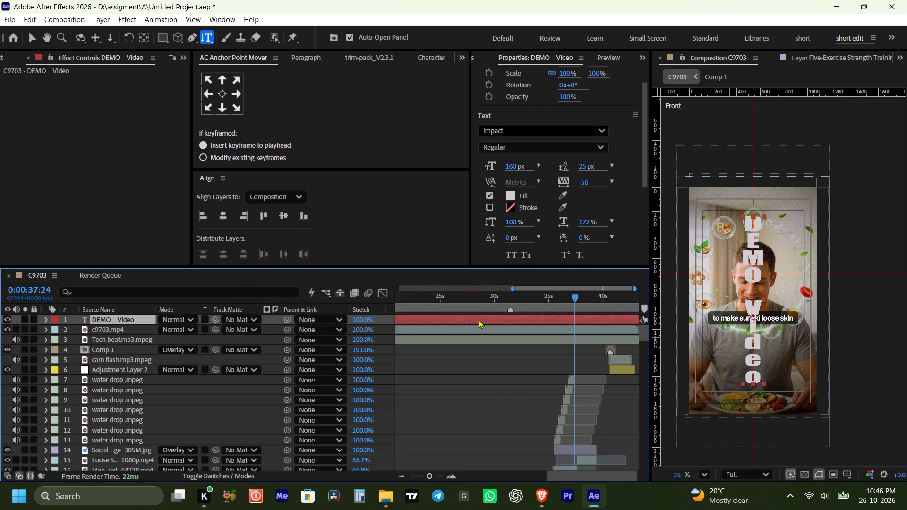
key(t)
drag(168, 331, 150, 334)
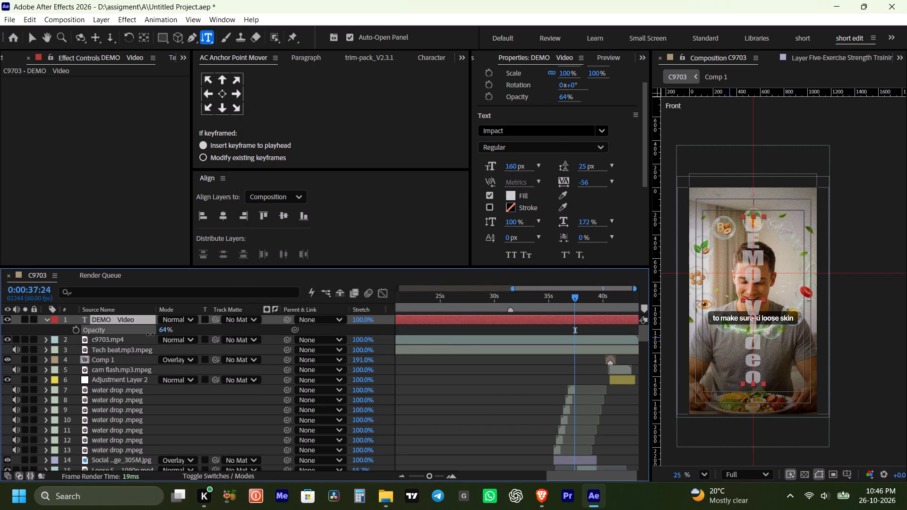
drag(150, 334, 143, 336)
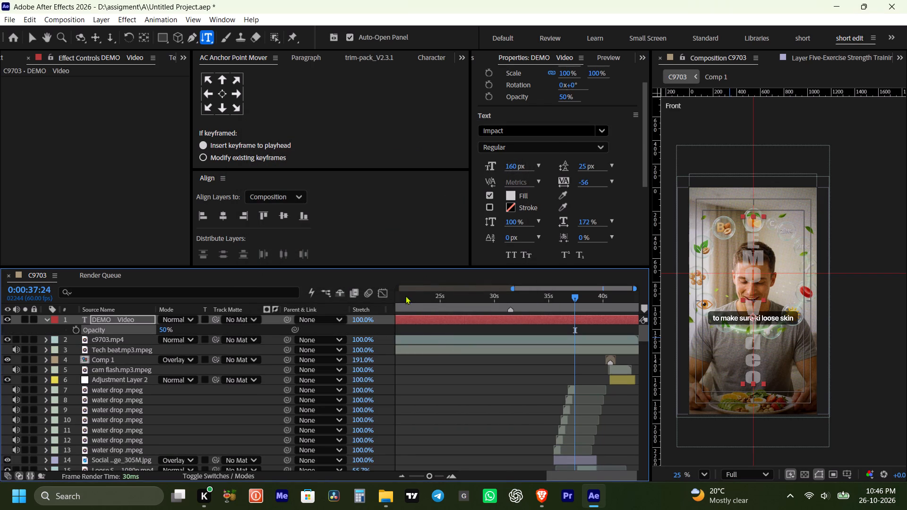
Play the C9703 composition from the start to check how the DEMO Video watermark looks over the footage.
drag(408, 298, 385, 315)
alt+scroll(438, 348, down, 5)
drag(428, 299, 368, 334)
key(space)
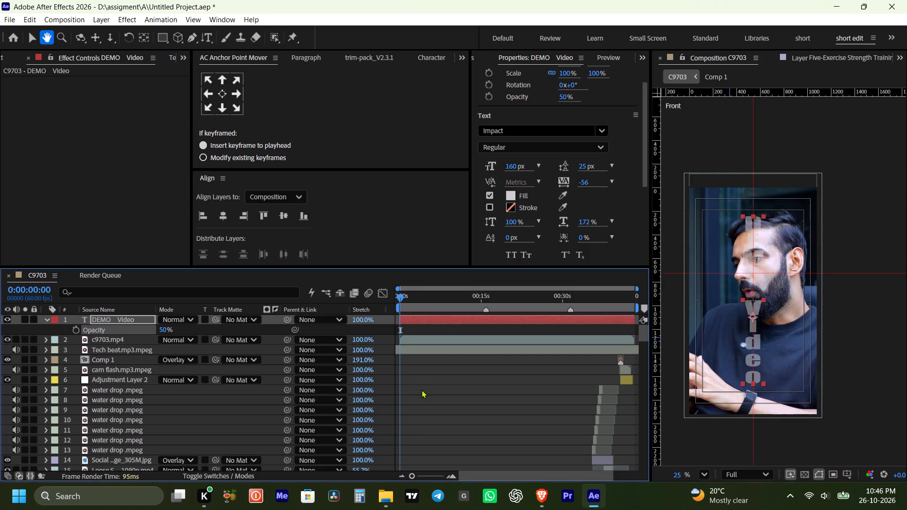
click(421, 390)
key(space)
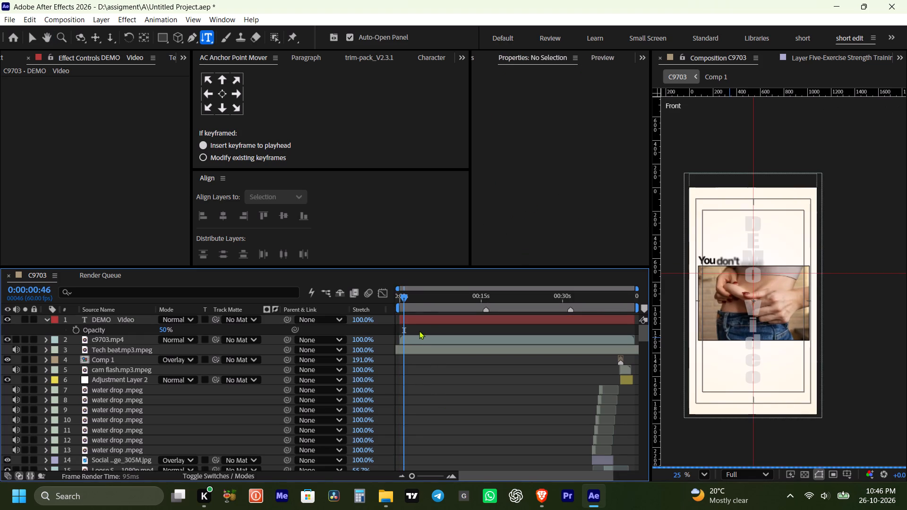
drag(411, 300, 389, 311)
key(space)
click(447, 404)
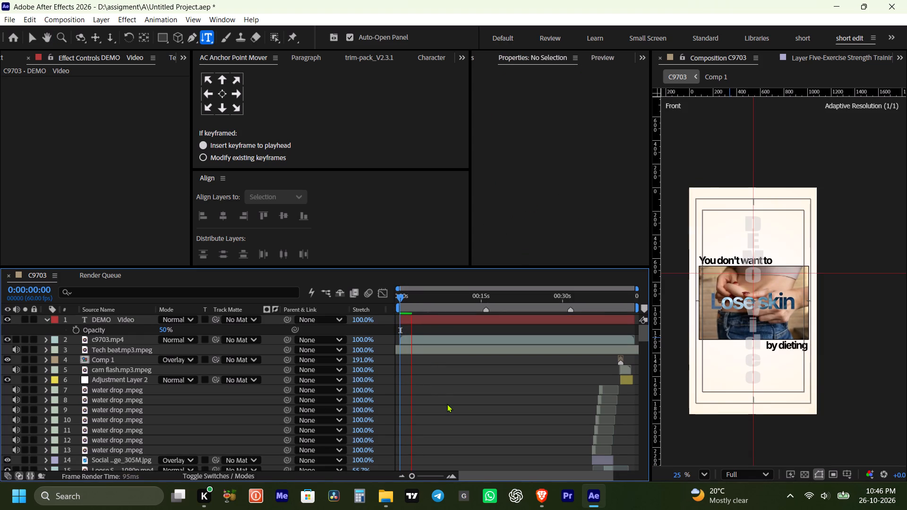
key(space)
key(space)
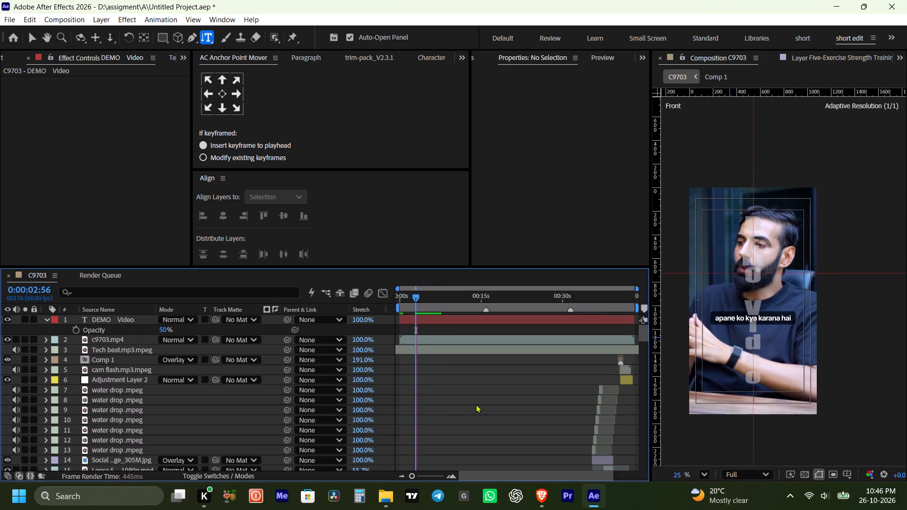
key(space)
click(482, 406)
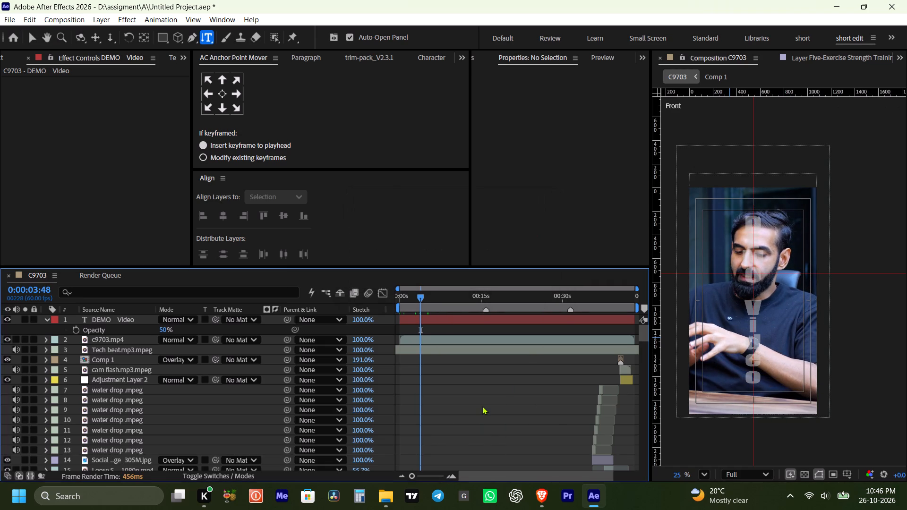
click(482, 406)
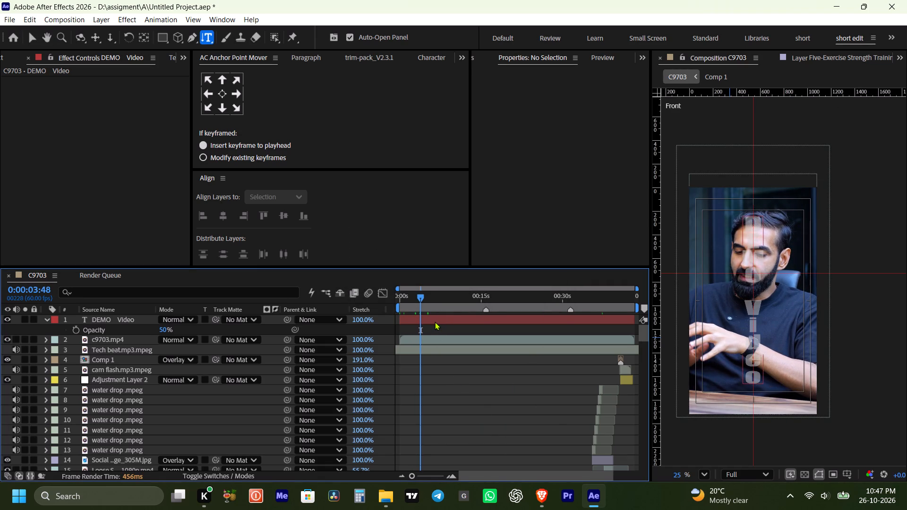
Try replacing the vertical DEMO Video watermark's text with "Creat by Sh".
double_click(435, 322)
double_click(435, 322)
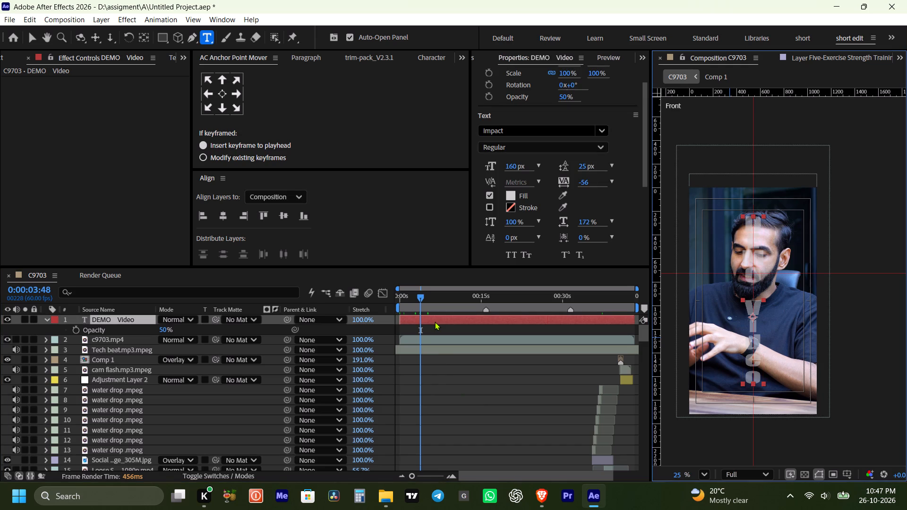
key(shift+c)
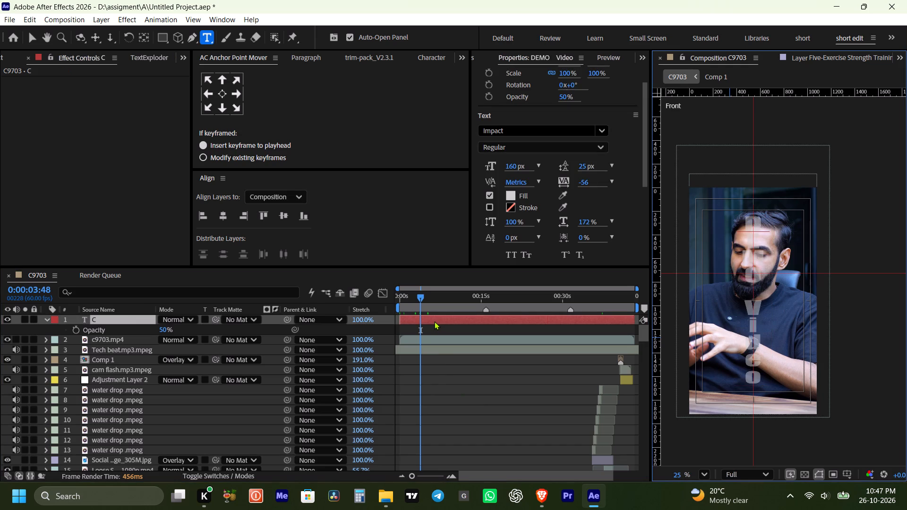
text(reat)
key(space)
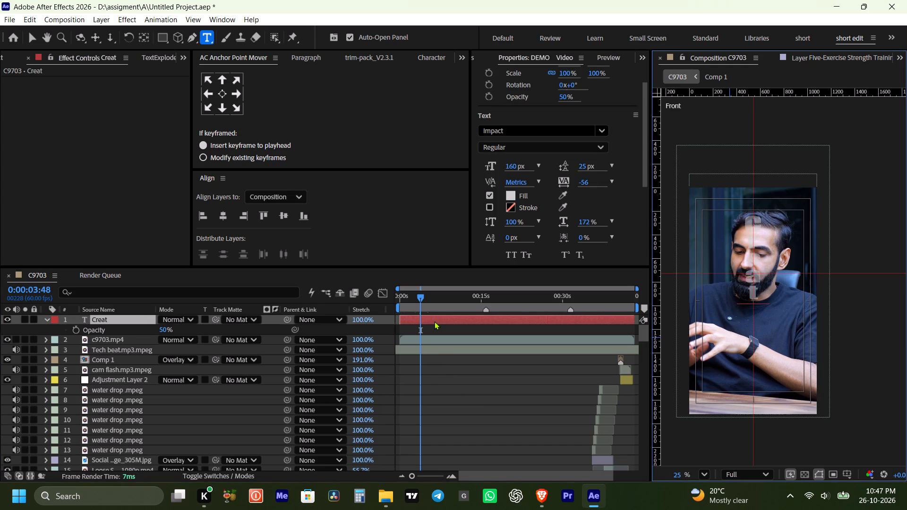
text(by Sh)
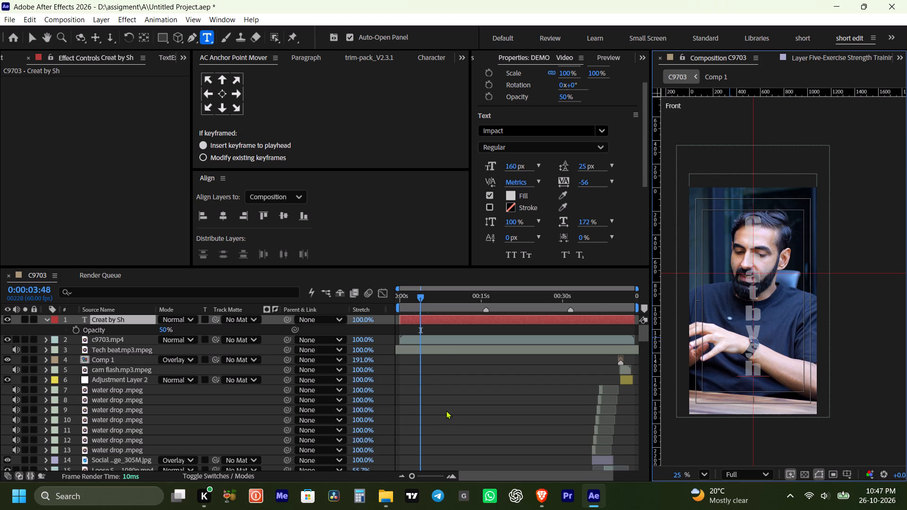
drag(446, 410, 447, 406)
Delete the vertical watermark text layer from the C9703 timeline.
click(438, 322)
key(Delete)
drag(450, 388, 449, 377)
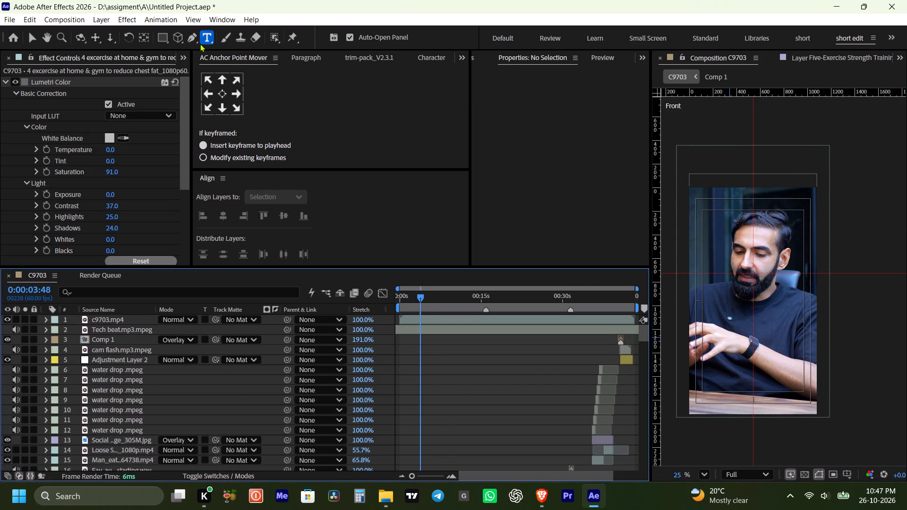
Add a horizontal text layer reading "Creat by Shivam" over the speaker in the C9703 composition.
click(205, 33)
click(245, 35)
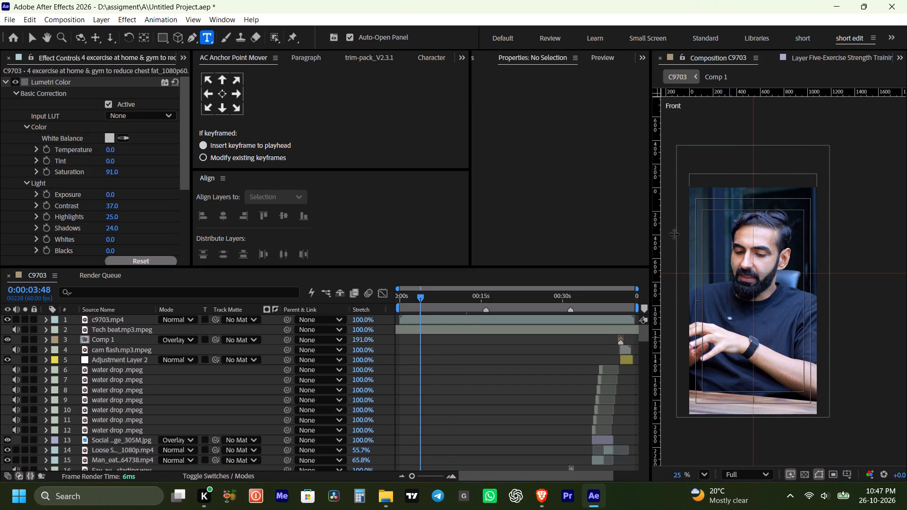
click(713, 297)
text(Creat by Shiva,)
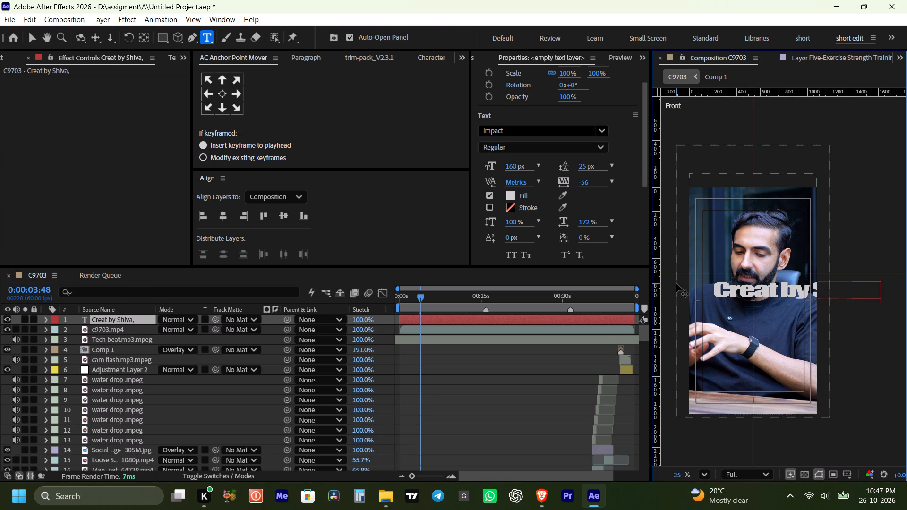
key(BackSpace)
key(m)
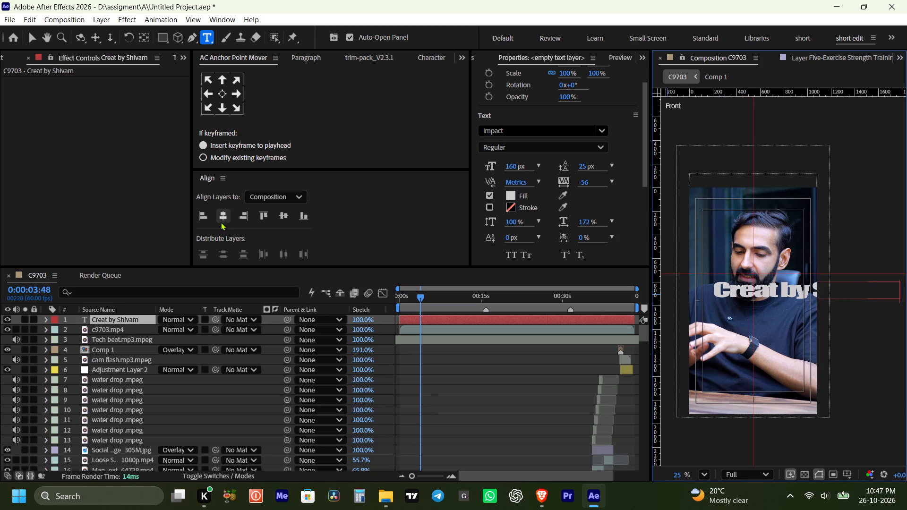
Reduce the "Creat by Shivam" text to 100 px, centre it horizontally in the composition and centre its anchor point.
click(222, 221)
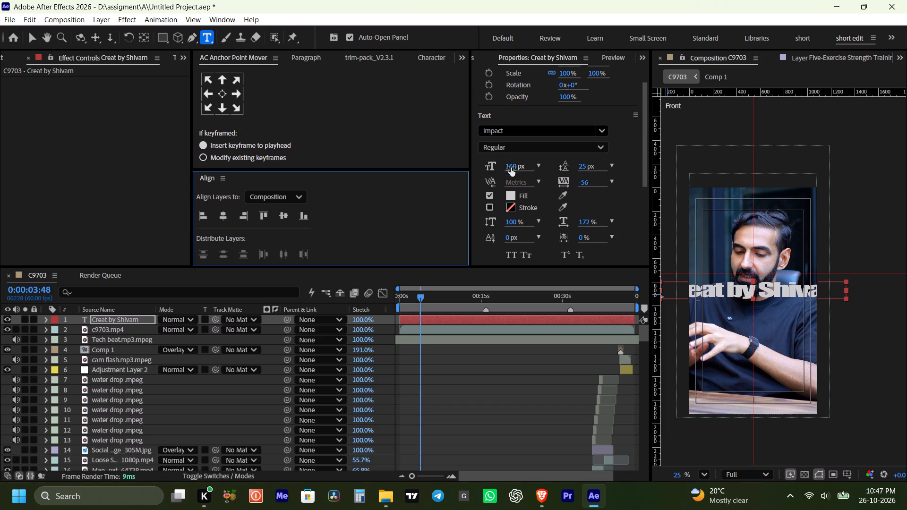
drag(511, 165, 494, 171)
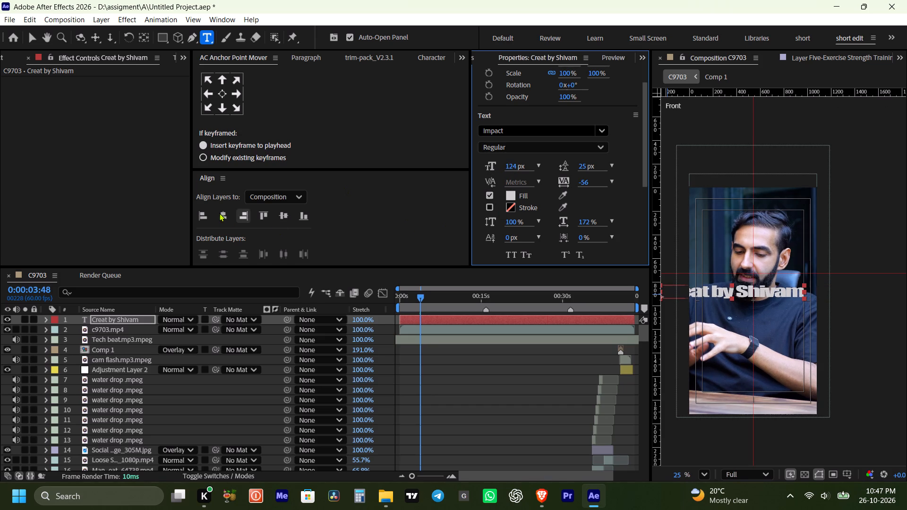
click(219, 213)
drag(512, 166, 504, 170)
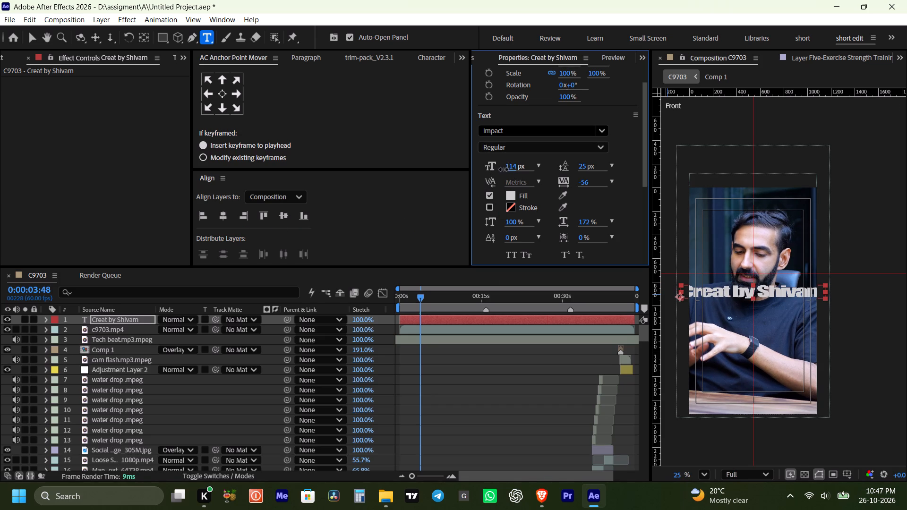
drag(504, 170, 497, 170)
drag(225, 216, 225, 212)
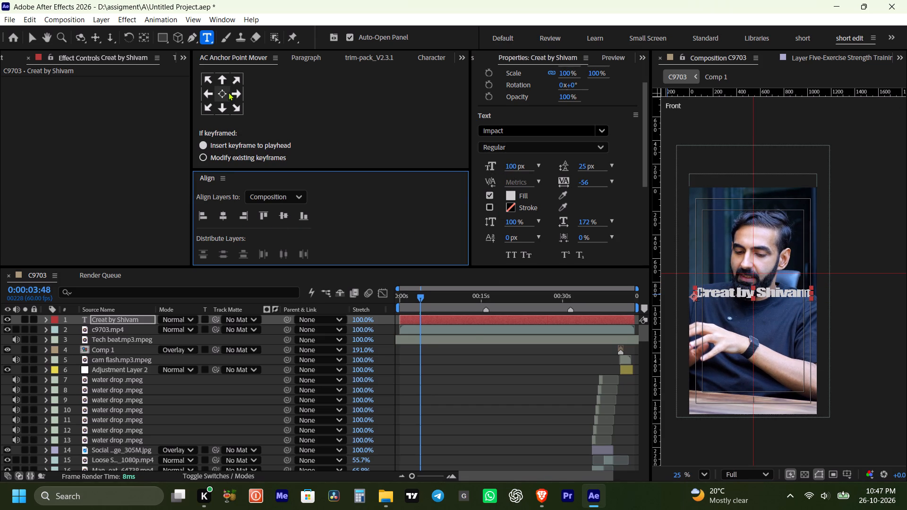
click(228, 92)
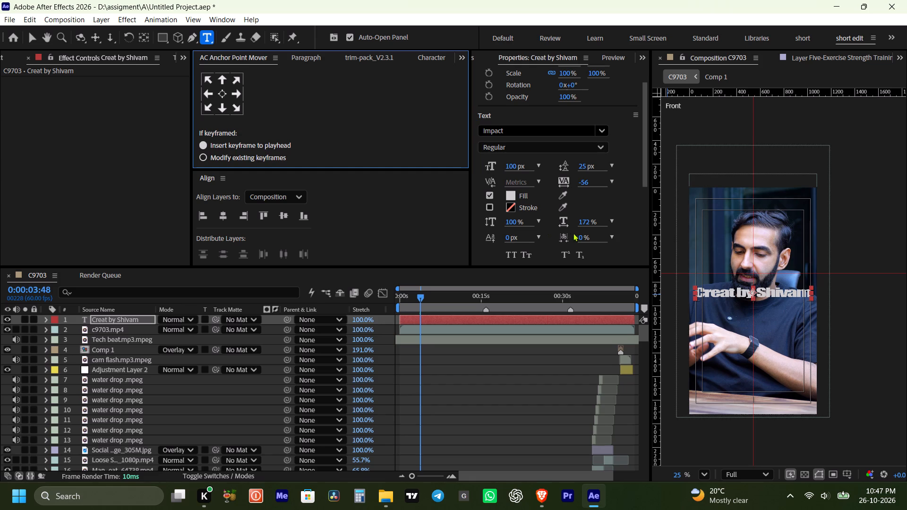
Stretch the "Creat by Shivam" letters to 194% vertical scale and loosen the tracking to 4.
drag(517, 221, 557, 215)
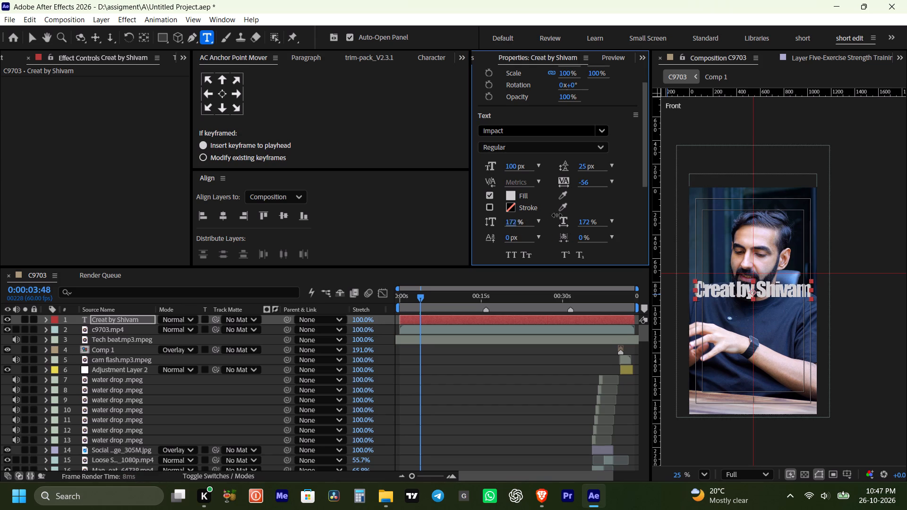
drag(557, 215, 567, 212)
drag(582, 185, 586, 185)
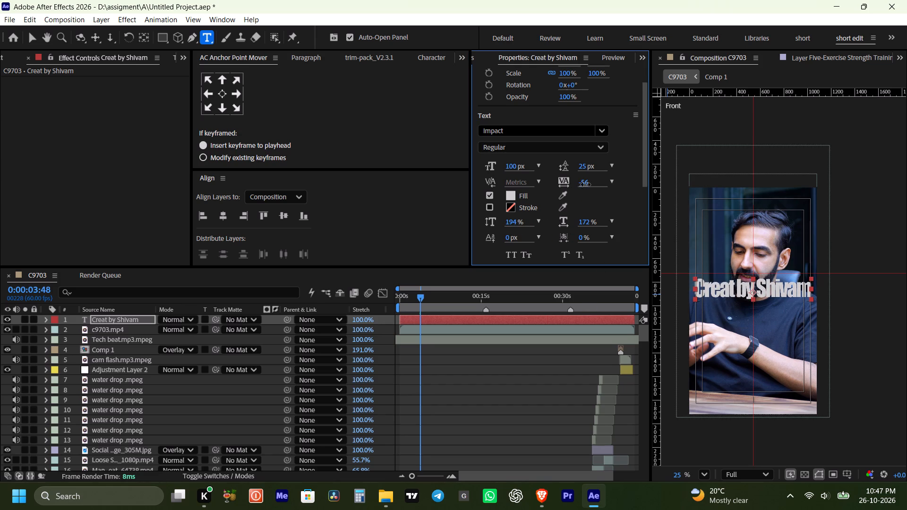
drag(586, 185, 620, 185)
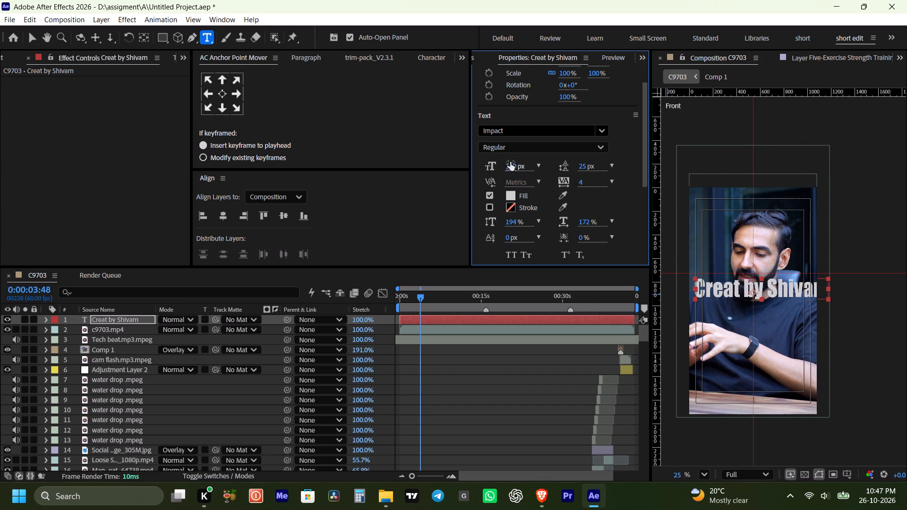
Set the "Creat by Shivam" font size to 69 px, centring the text horizontally in the composition and centring its anchor point.
drag(513, 165, 499, 172)
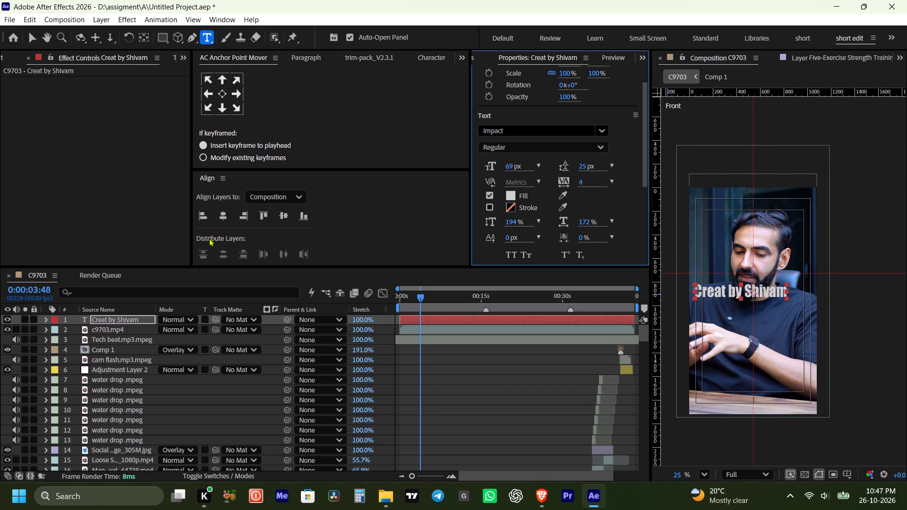
click(219, 214)
click(222, 98)
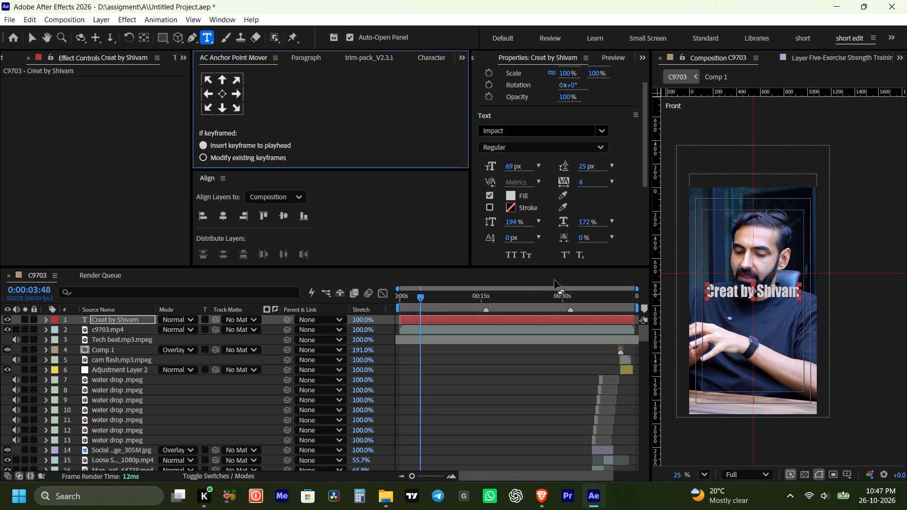
Move the "Creat by Shivam" text vertically to a Y position of 957.1.
scroll(601, 111, up, 4)
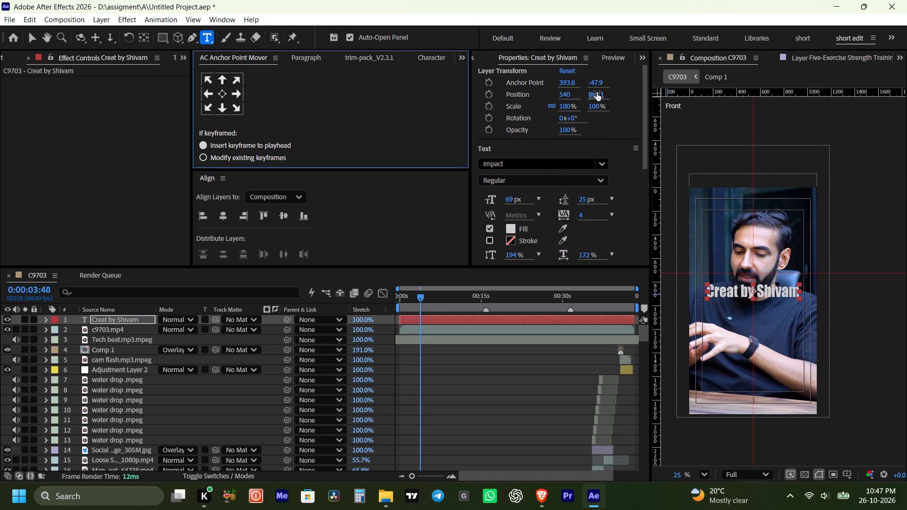
drag(597, 92, 419, 113)
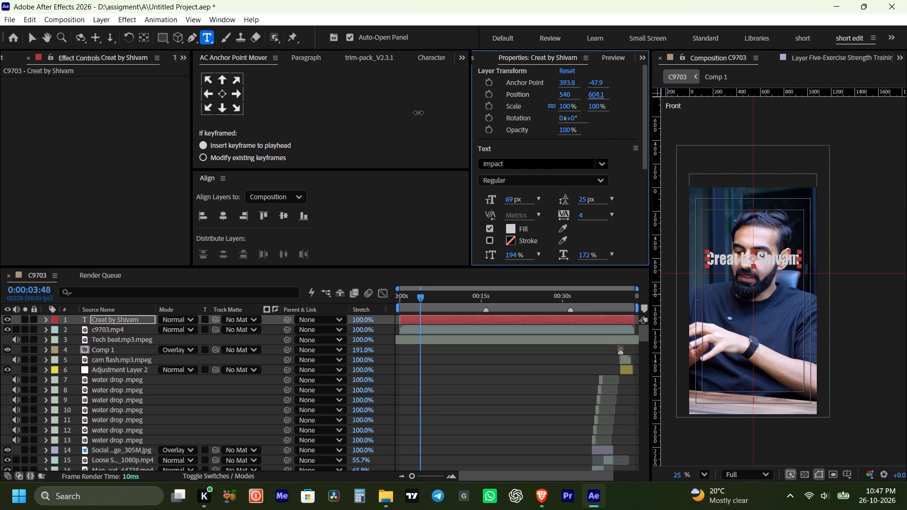
drag(419, 113, 342, 151)
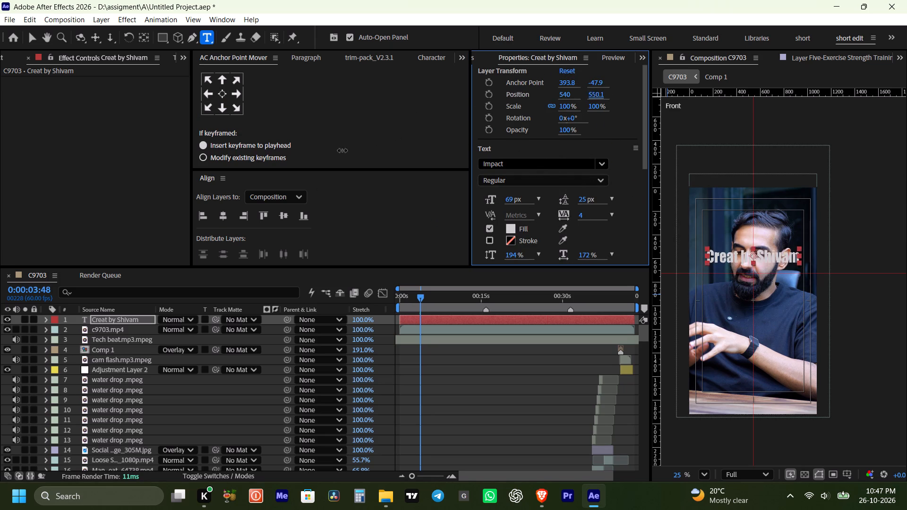
drag(342, 151, 368, 204)
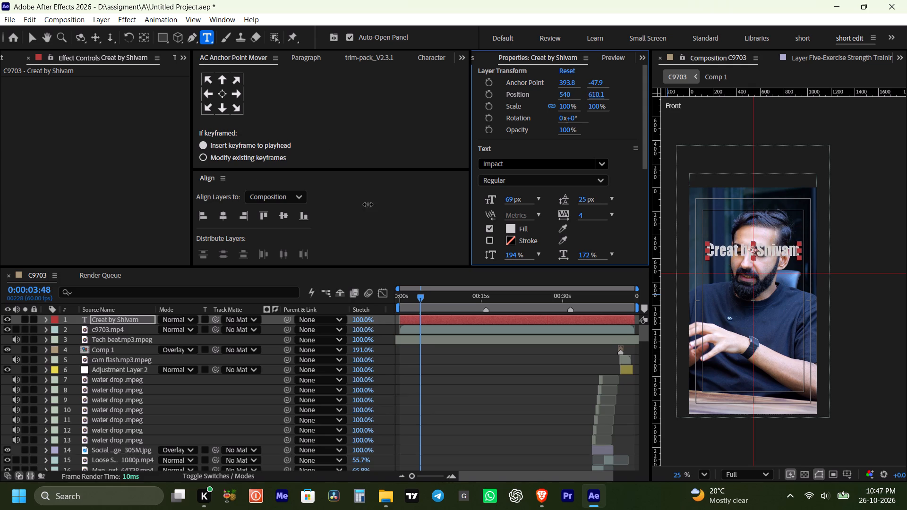
drag(368, 204, 487, 253)
drag(456, 393, 457, 388)
Set the "Creat by Shivam" layer's blending mode to Difference.
click(437, 322)
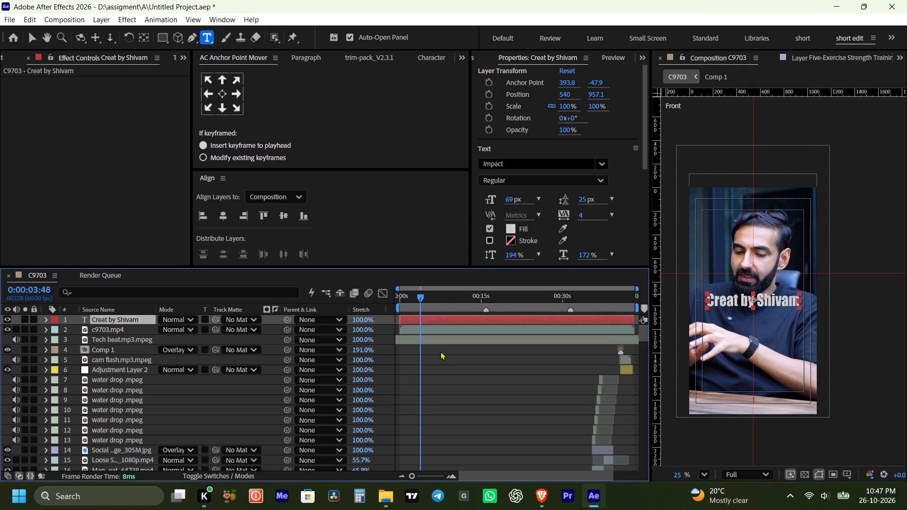
click(177, 324)
click(181, 319)
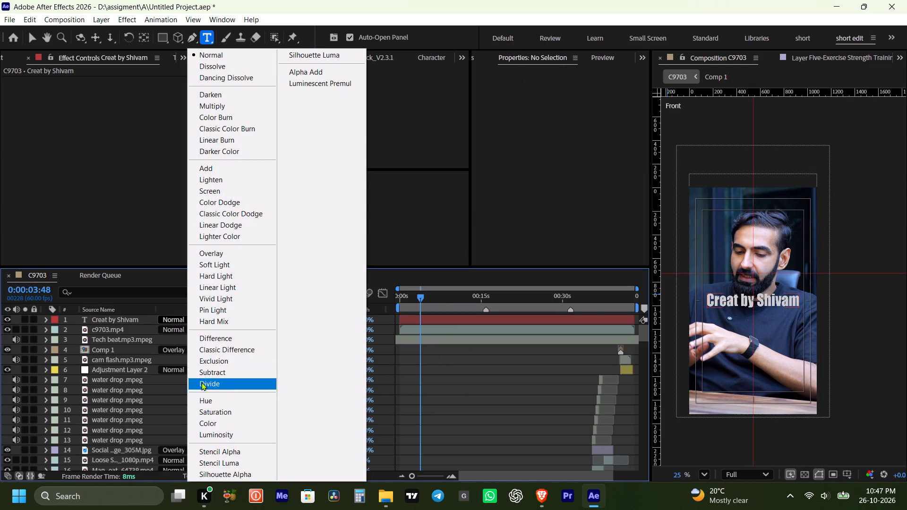
click(217, 334)
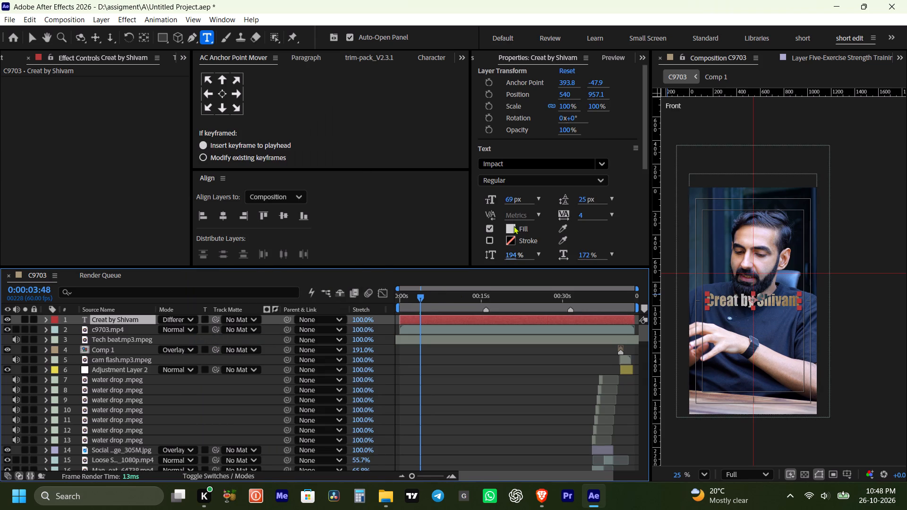
Lower the "Creat by Shivam" layer's opacity to 67%.
click(464, 317)
key(t)
drag(171, 328, 156, 331)
drag(167, 328, 159, 331)
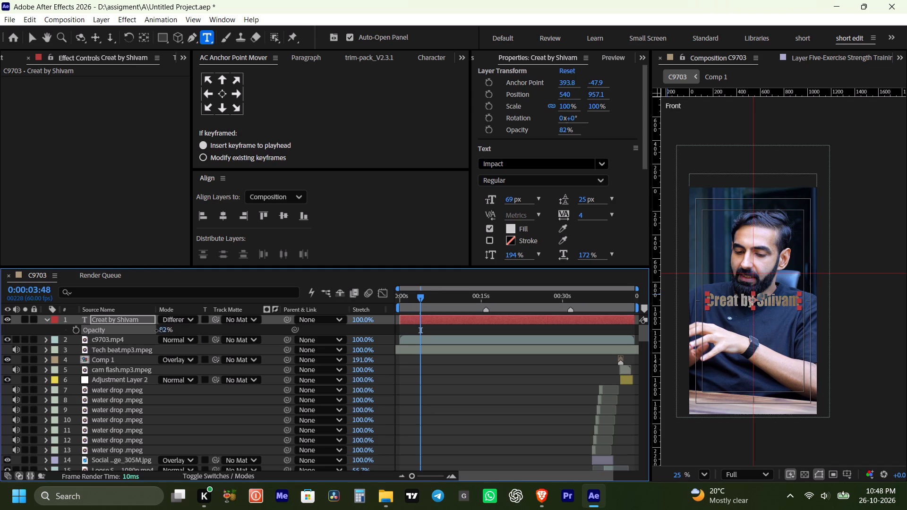
drag(159, 331, 152, 332)
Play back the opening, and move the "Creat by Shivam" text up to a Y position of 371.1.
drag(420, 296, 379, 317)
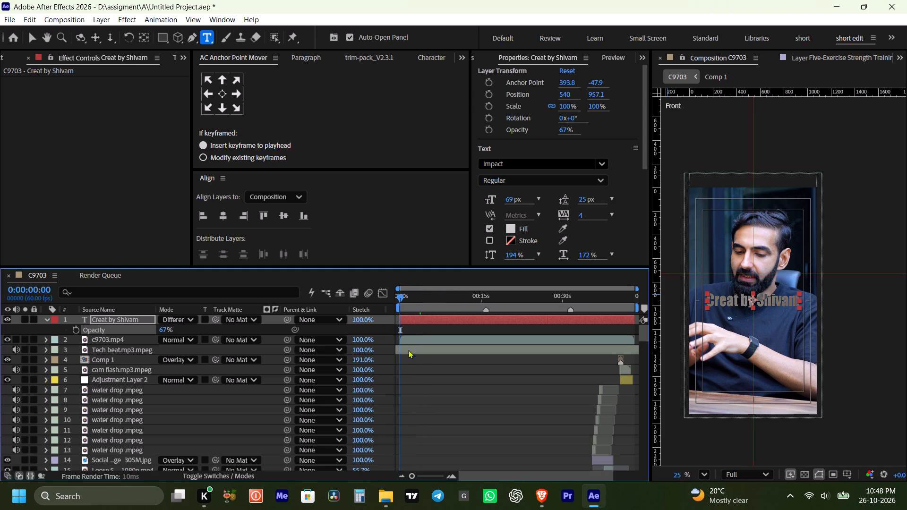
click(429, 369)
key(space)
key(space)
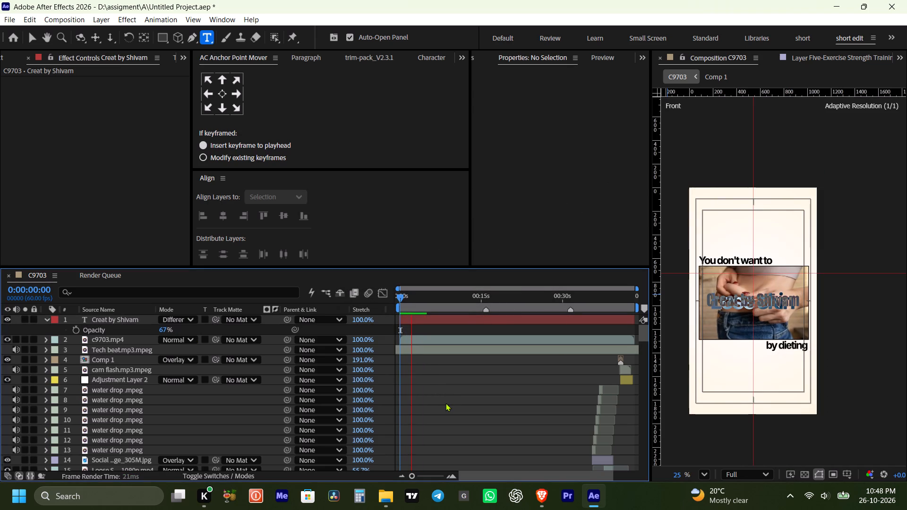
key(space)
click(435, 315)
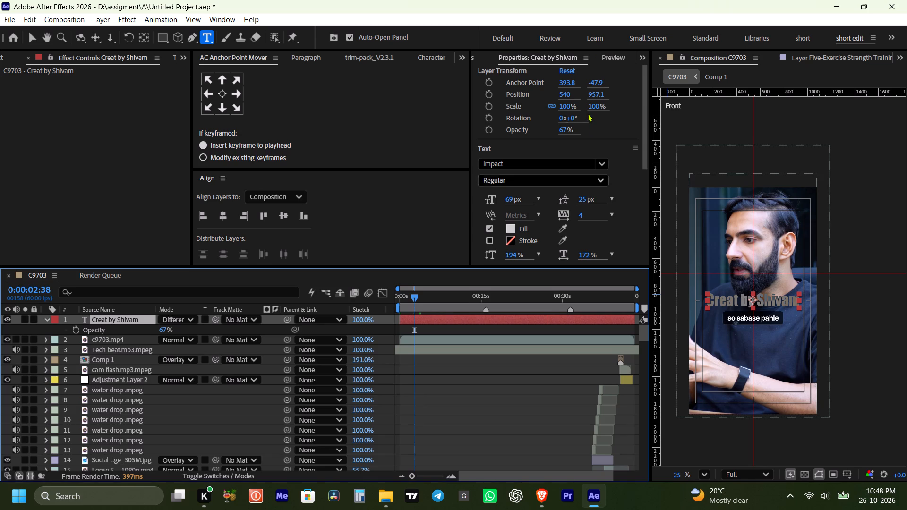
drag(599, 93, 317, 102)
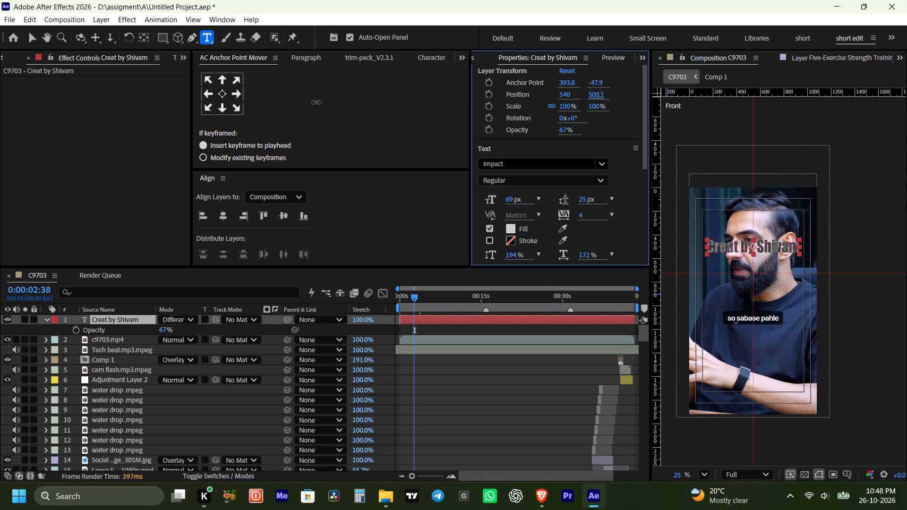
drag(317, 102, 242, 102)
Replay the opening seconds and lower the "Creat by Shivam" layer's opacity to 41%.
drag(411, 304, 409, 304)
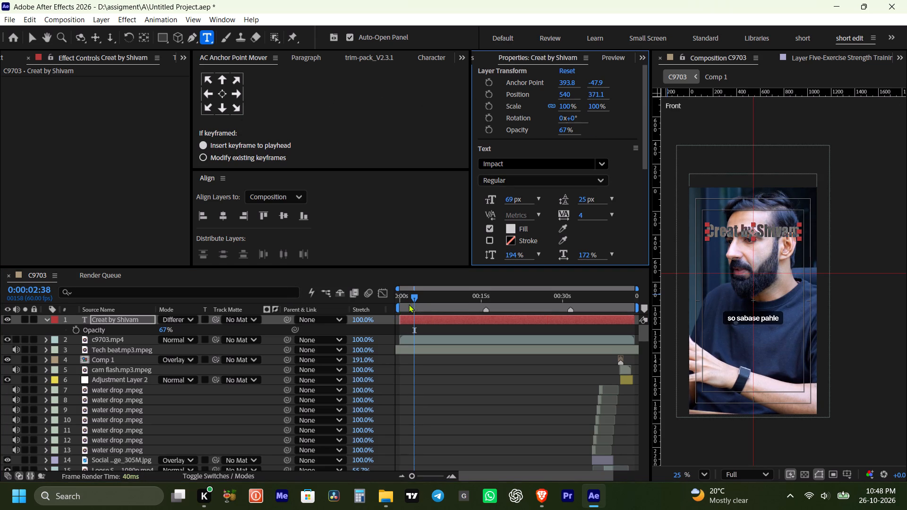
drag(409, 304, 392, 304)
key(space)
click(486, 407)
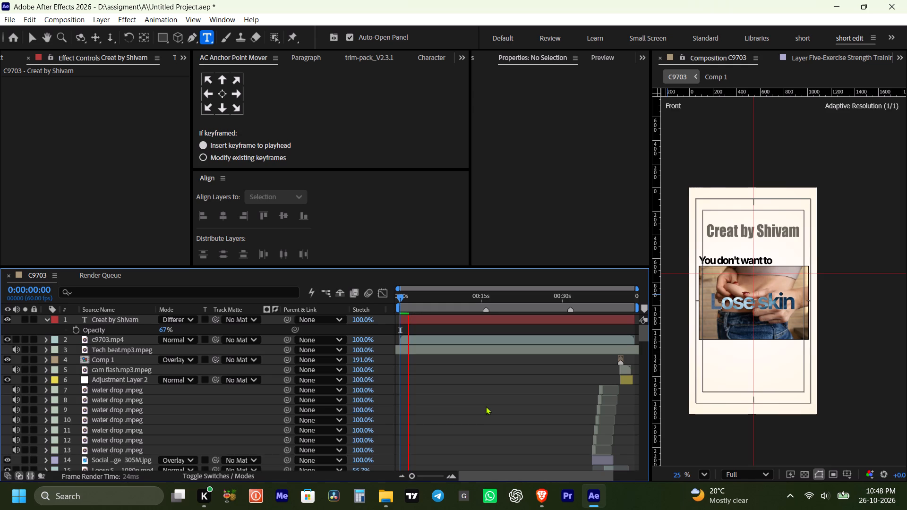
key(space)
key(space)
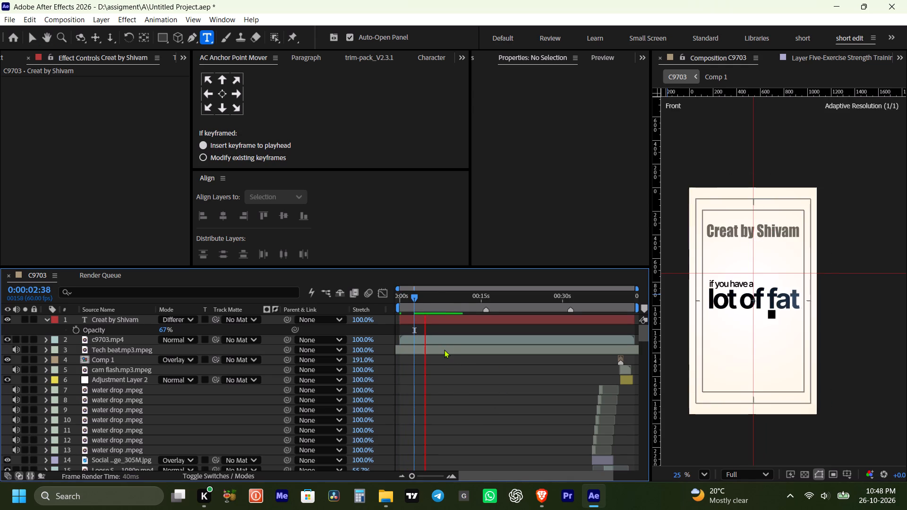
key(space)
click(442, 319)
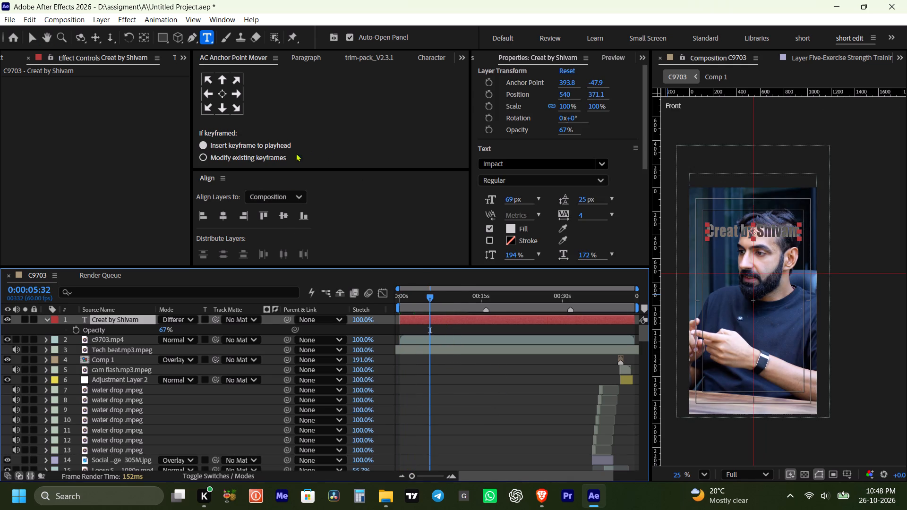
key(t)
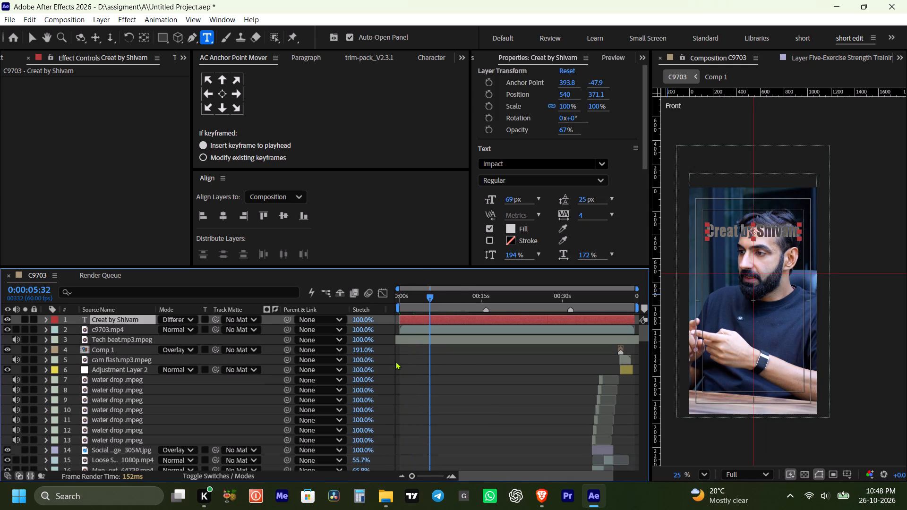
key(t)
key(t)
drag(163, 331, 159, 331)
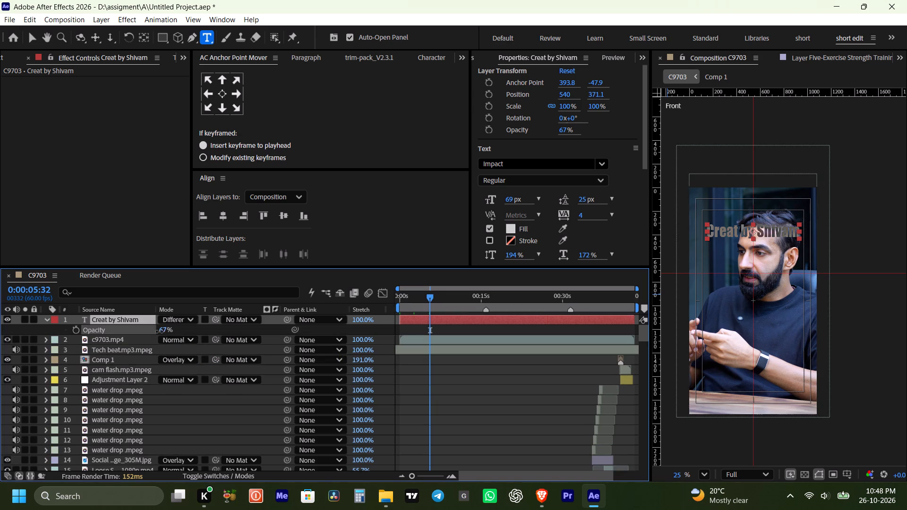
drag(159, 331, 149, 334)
Play back the C9703 composition from the start to check the watermark's visibility over the footage and graphics.
drag(427, 295, 379, 314)
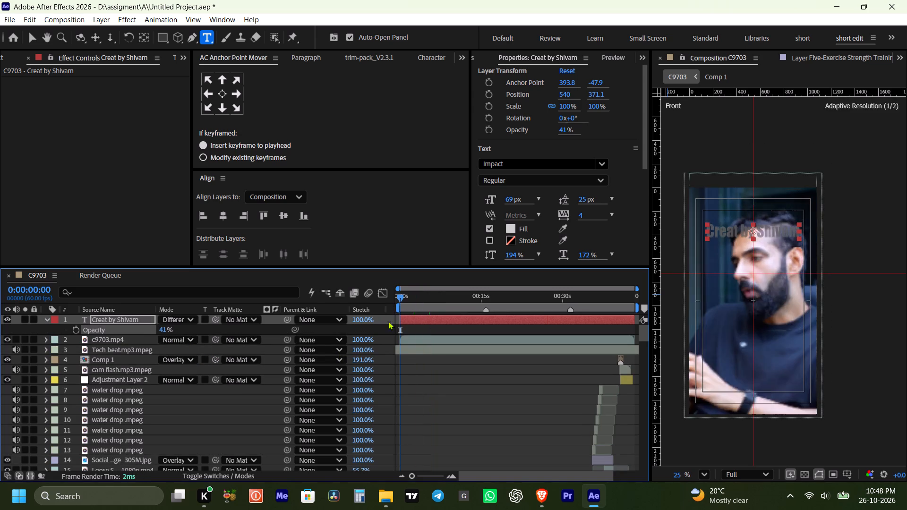
key(space)
click(434, 391)
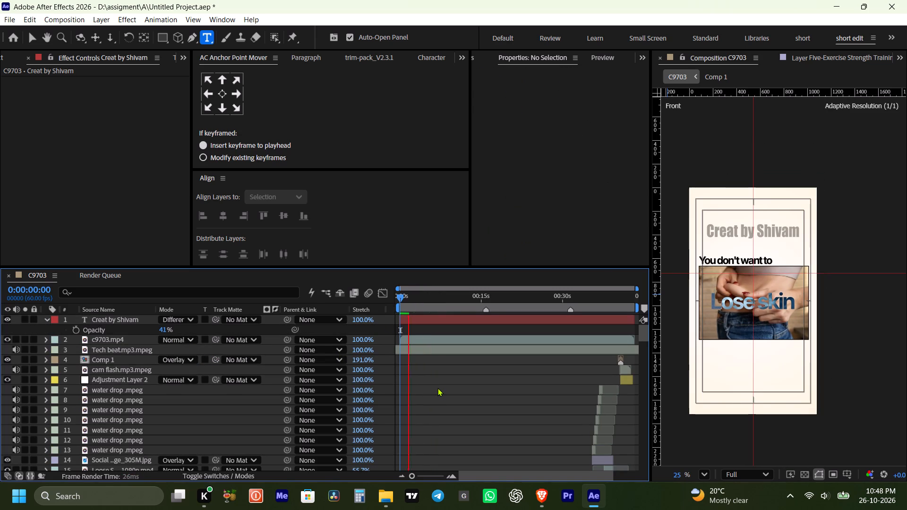
key(space)
key(space)
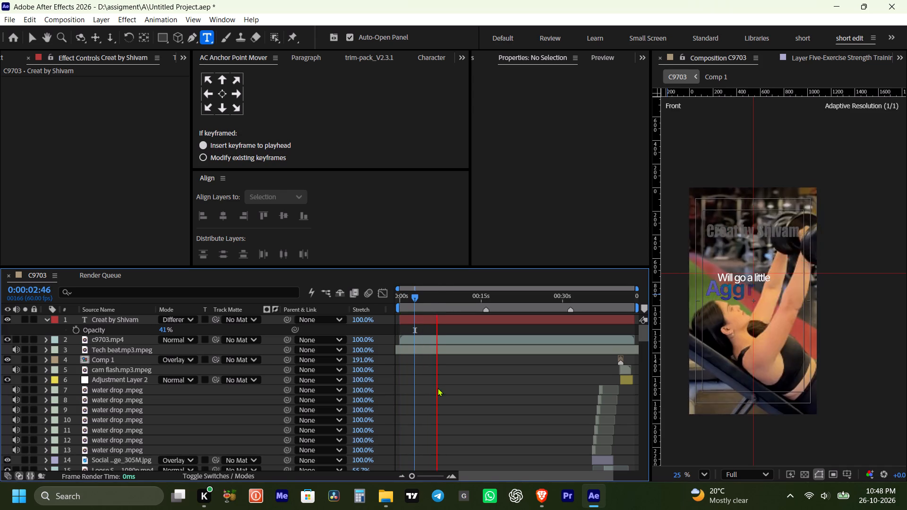
key(space)
drag(431, 299, 421, 301)
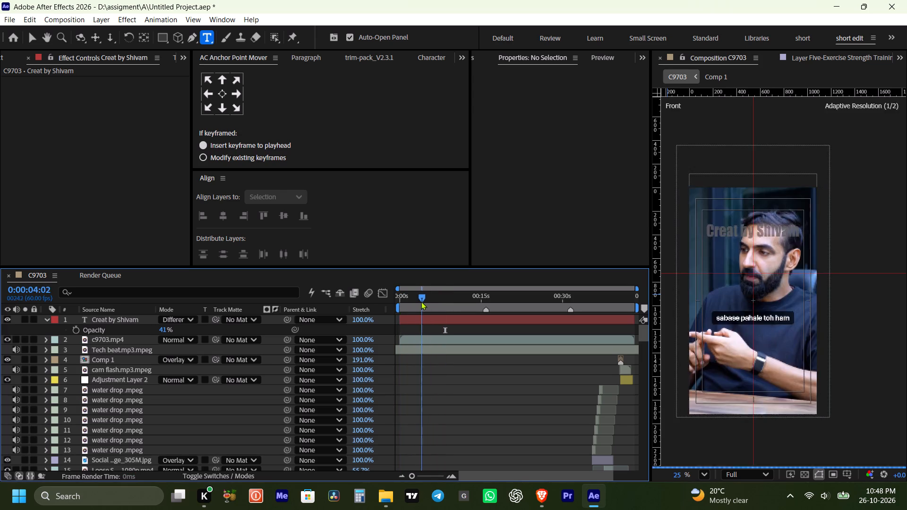
drag(421, 301, 420, 302)
key(space)
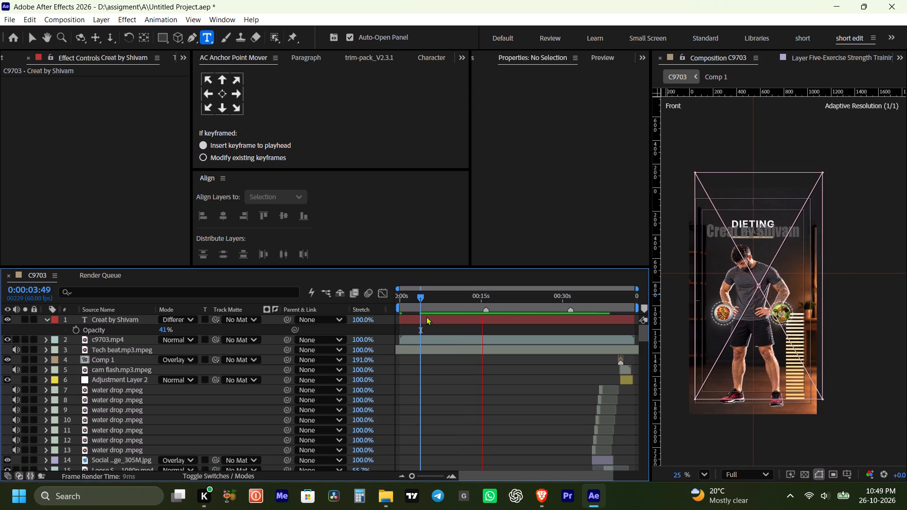
key(space)
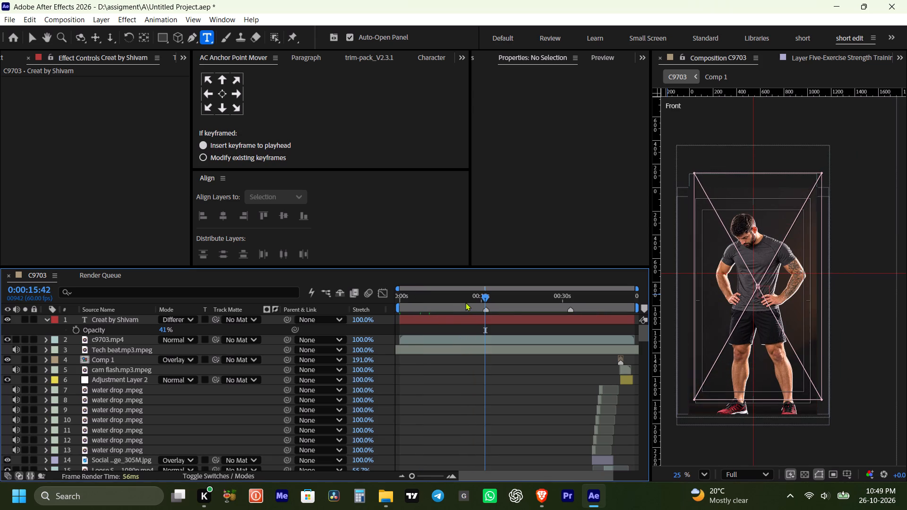
drag(465, 302, 455, 304)
key(space)
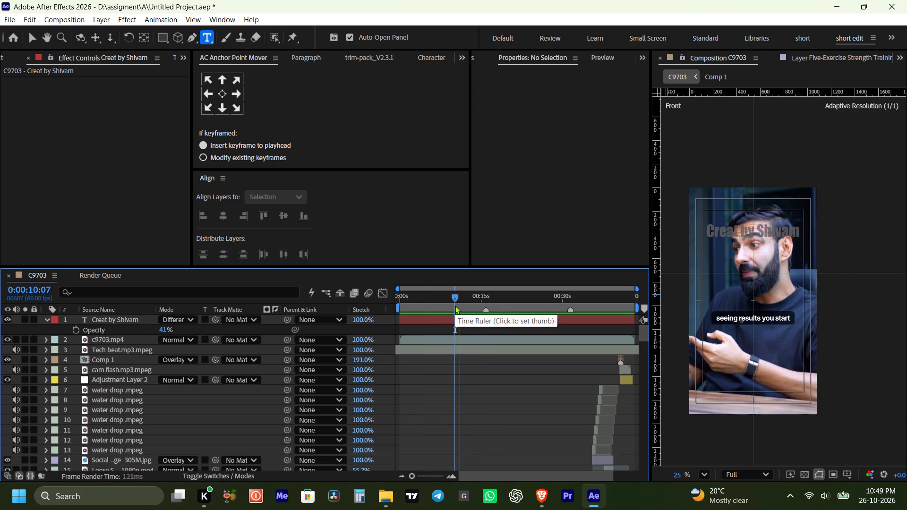
key(space)
Set the "Creat by Shivam" layer's opacity to 15%.
click(461, 318)
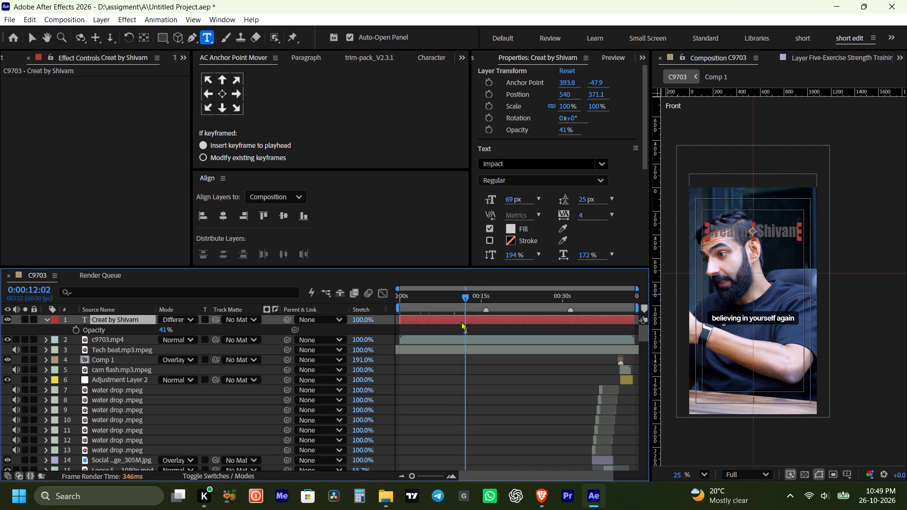
key(t)
key(t)
key(t)
drag(165, 328, 157, 338)
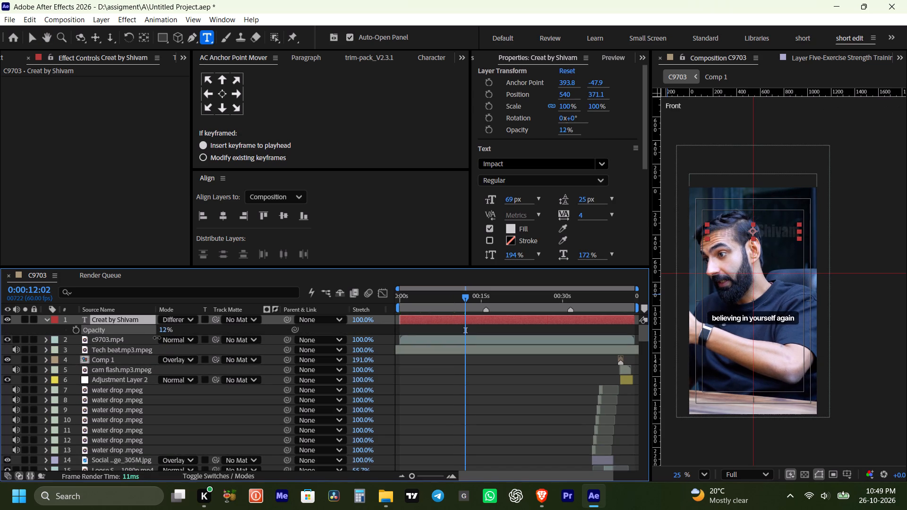
drag(157, 338, 157, 338)
click(164, 330)
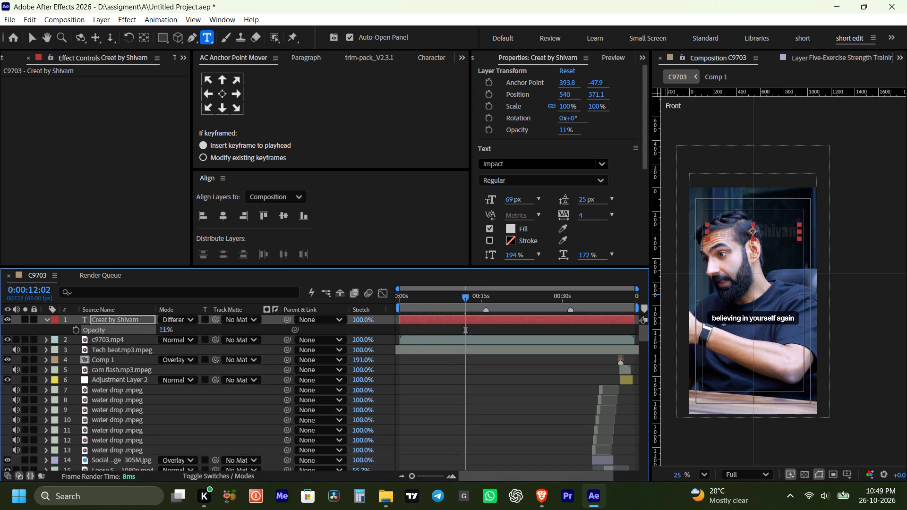
text(15)
click(228, 326)
Play back the composition from the start to check how the fainter watermark sits over each scene.
drag(454, 295, 395, 312)
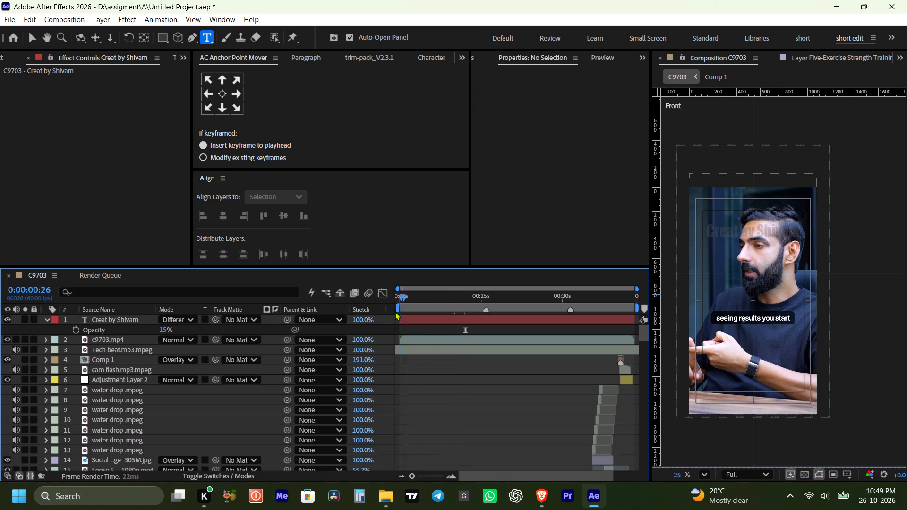
drag(395, 312, 394, 312)
key(space)
click(454, 387)
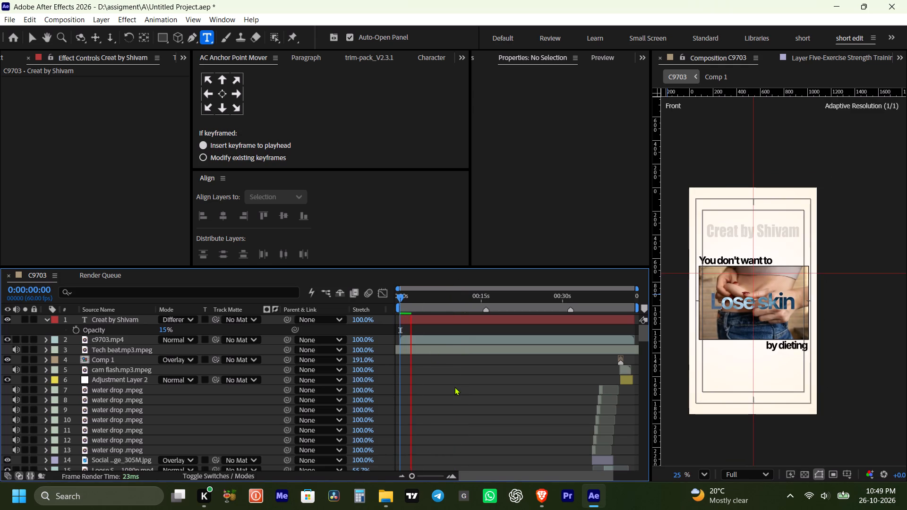
key(space)
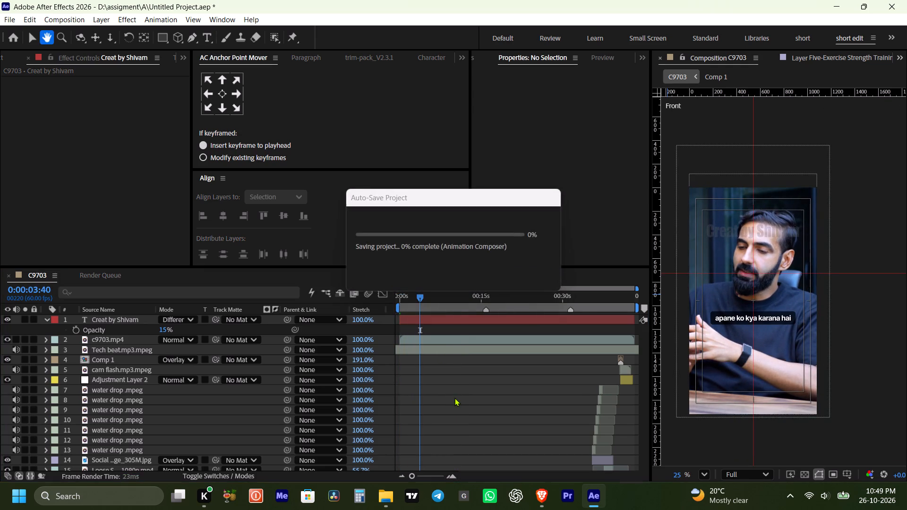
key(space)
key(space)
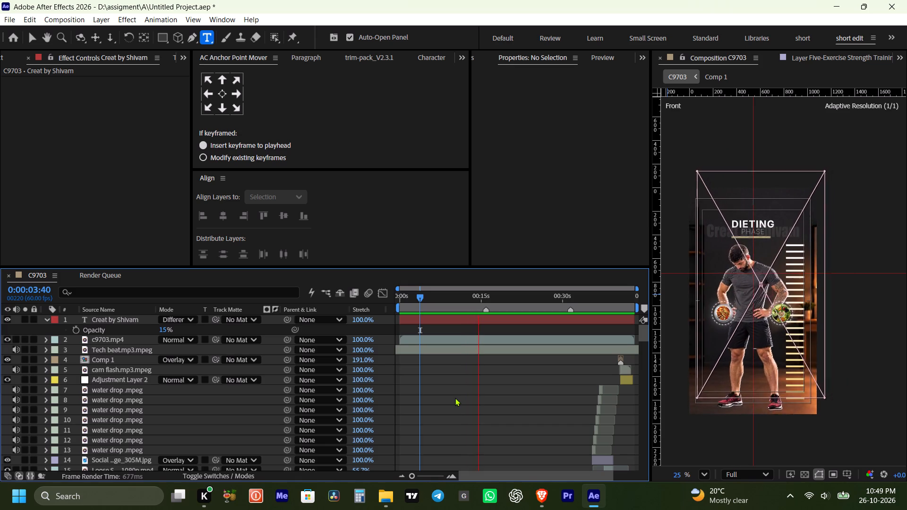
key(space)
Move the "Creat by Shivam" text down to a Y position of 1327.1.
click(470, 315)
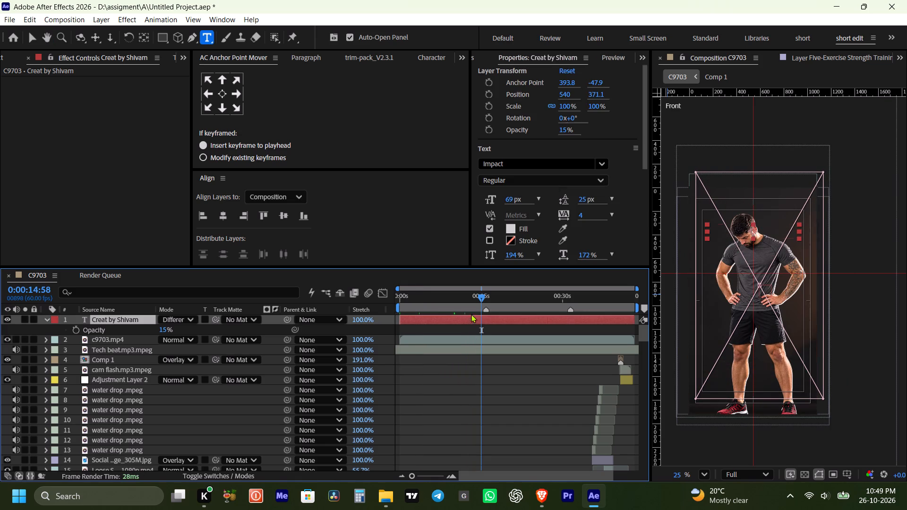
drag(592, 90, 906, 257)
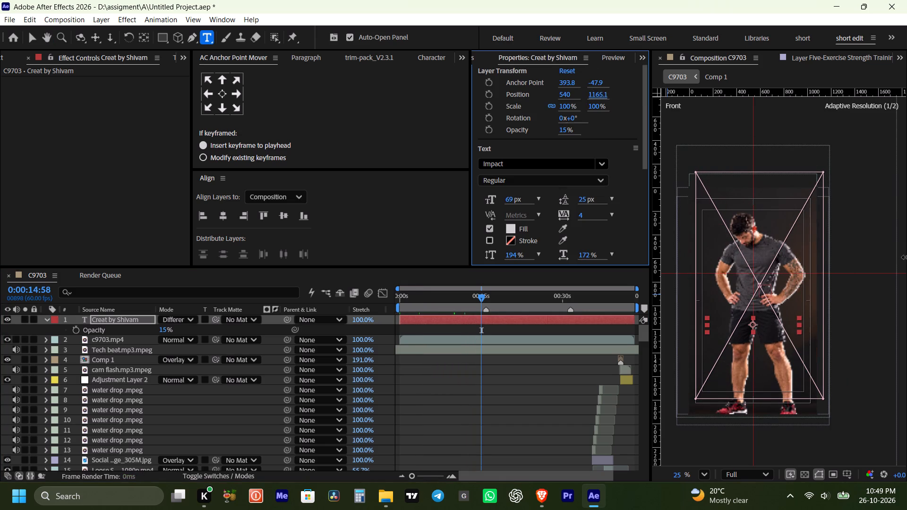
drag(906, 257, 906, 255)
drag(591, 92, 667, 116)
Check the watermark against the opening graphics and move it down to a Y position of 1448.1.
key(space)
key(space)
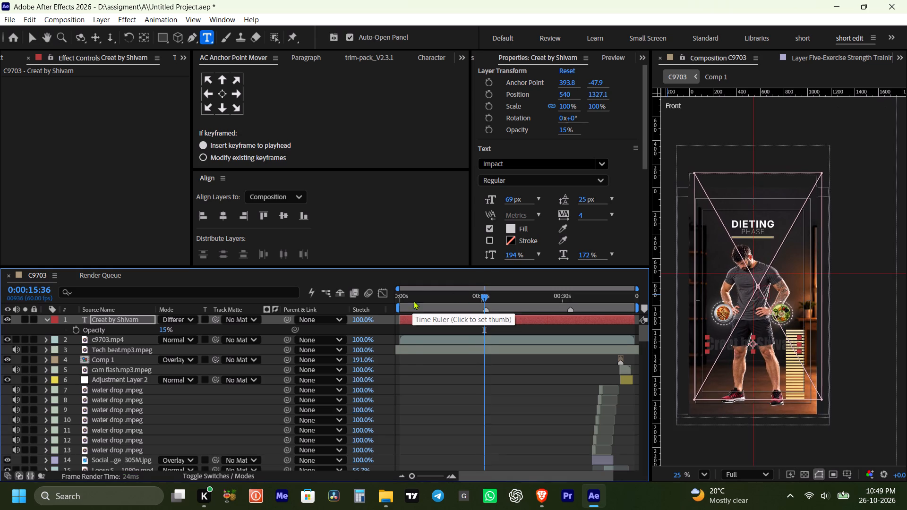
drag(416, 297, 360, 318)
key(space)
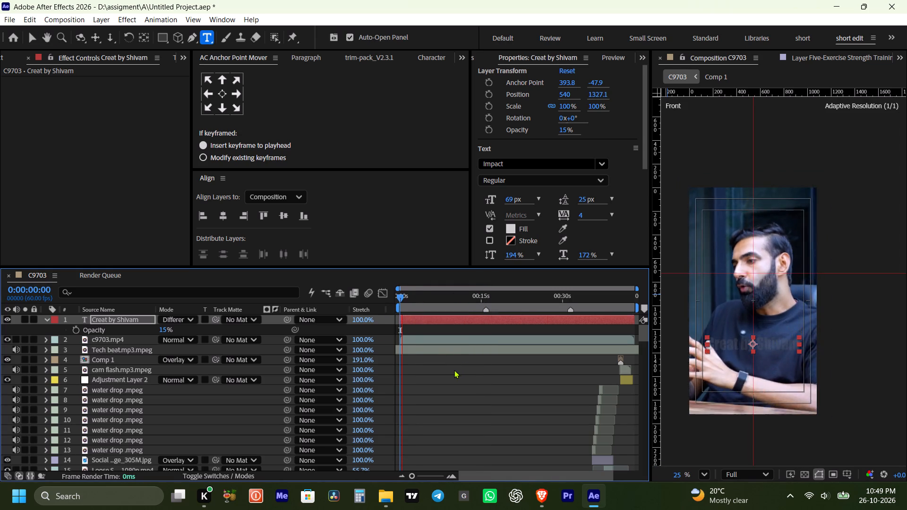
click(451, 388)
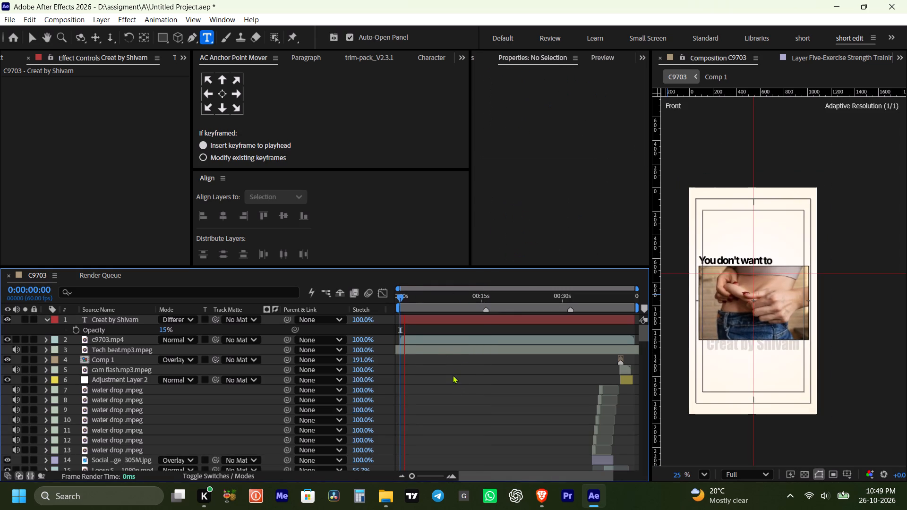
key(space)
click(423, 320)
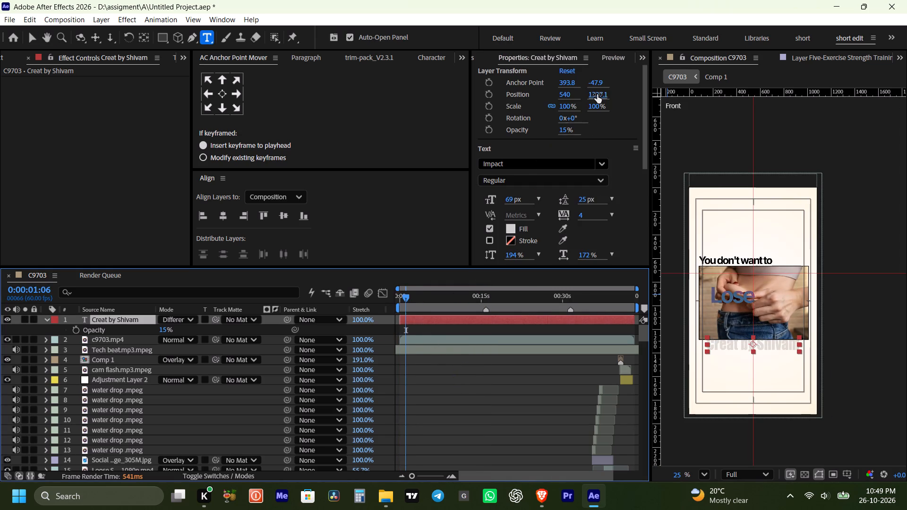
drag(597, 94, 659, 110)
Play back the C9703 composition from the start to check the repositioned watermark against the captions and graphics.
drag(424, 297, 397, 310)
key(space)
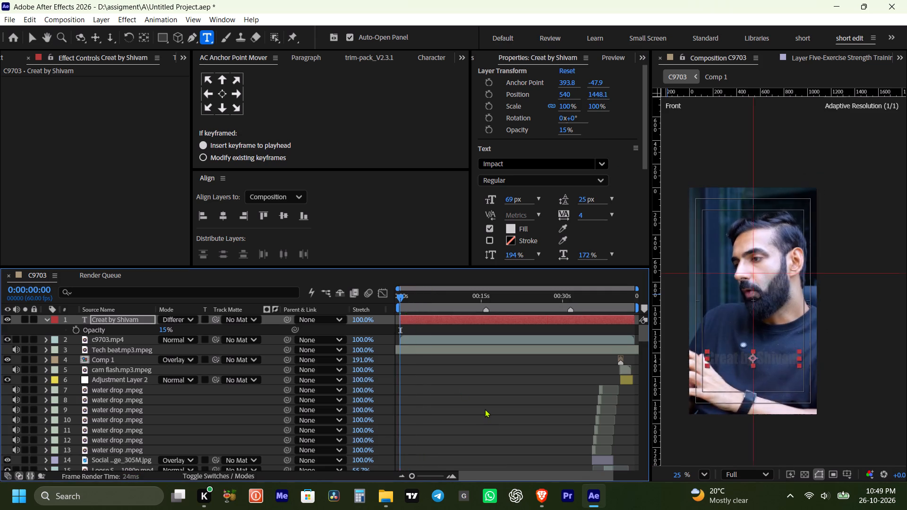
click(485, 409)
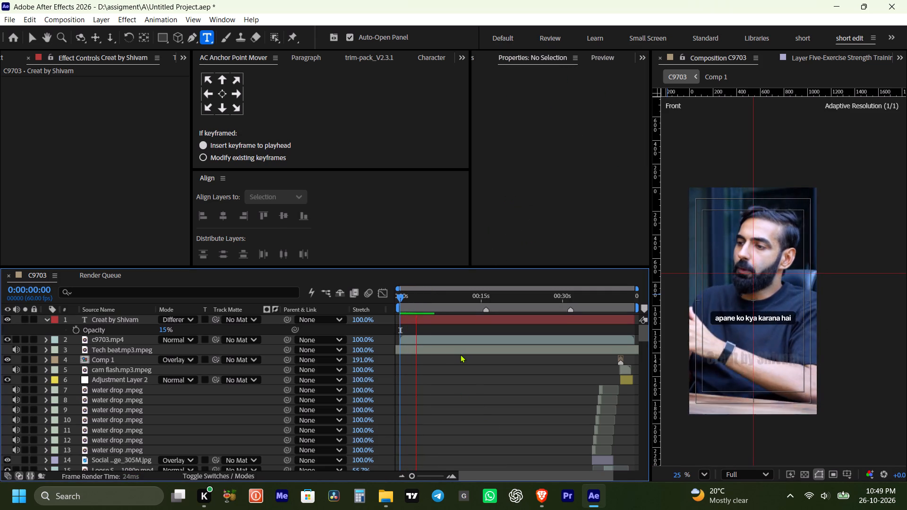
key(space)
key(space)
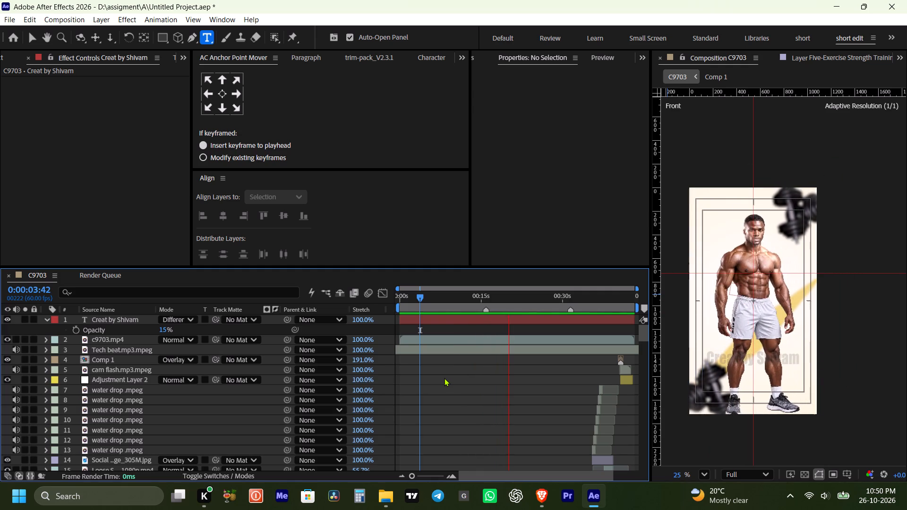
click(477, 385)
alt+scroll(477, 385, down, 1)
click(477, 385)
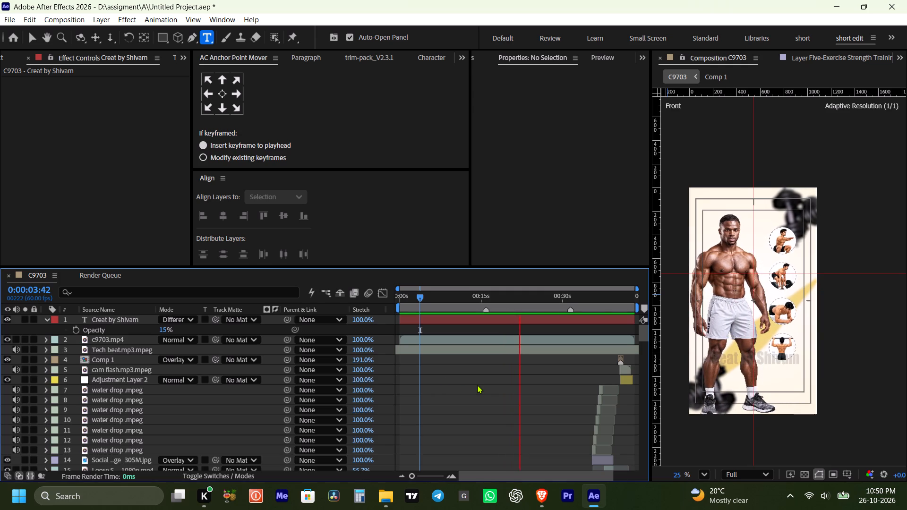
Save the project and stop the preview.
key(ctrl+s)
key(space)
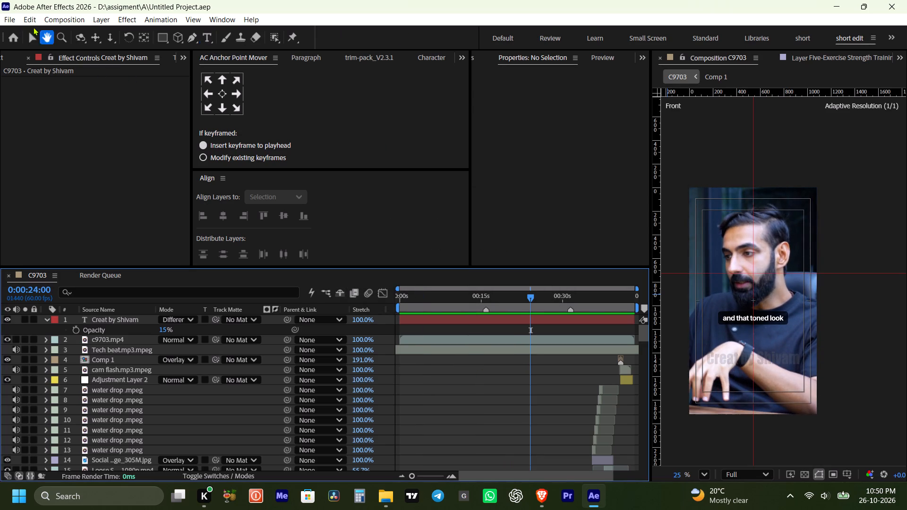
Add the C9703 composition to the render queue for export.
click(7, 19)
click(34, 190)
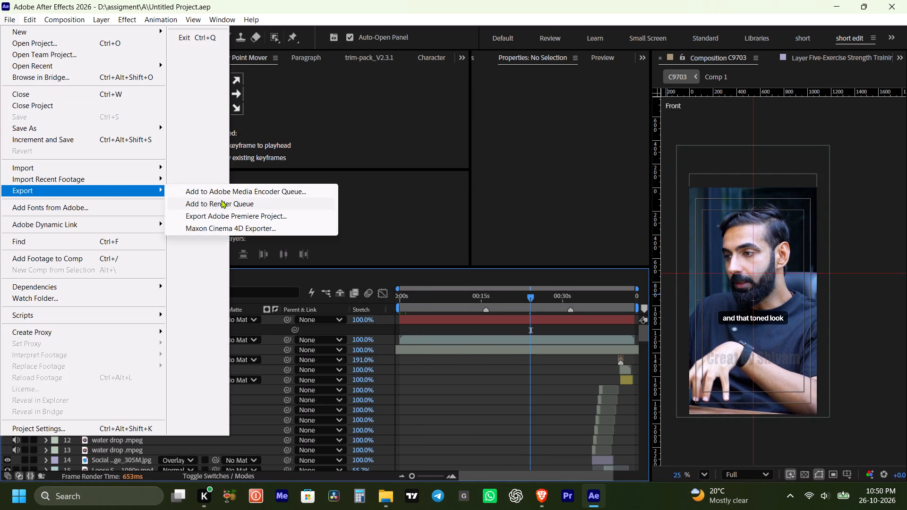
click(221, 203)
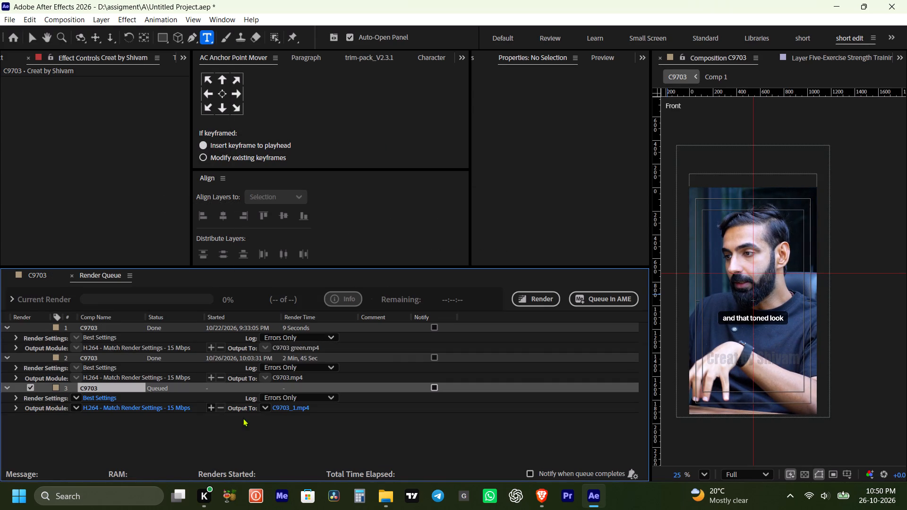
Set the queued render's output to C9703.mp4 in the final video folder, replacing the existing file.
click(301, 404)
click(302, 407)
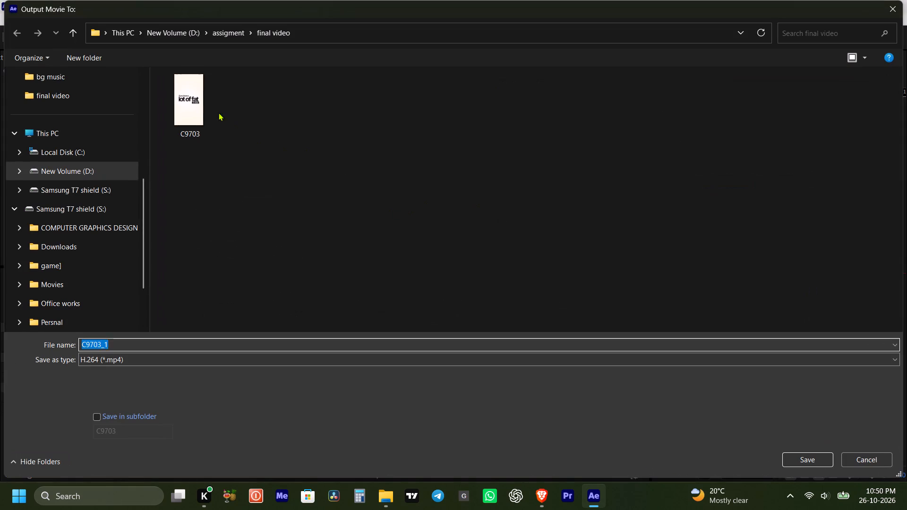
click(202, 107)
click(791, 454)
click(490, 289)
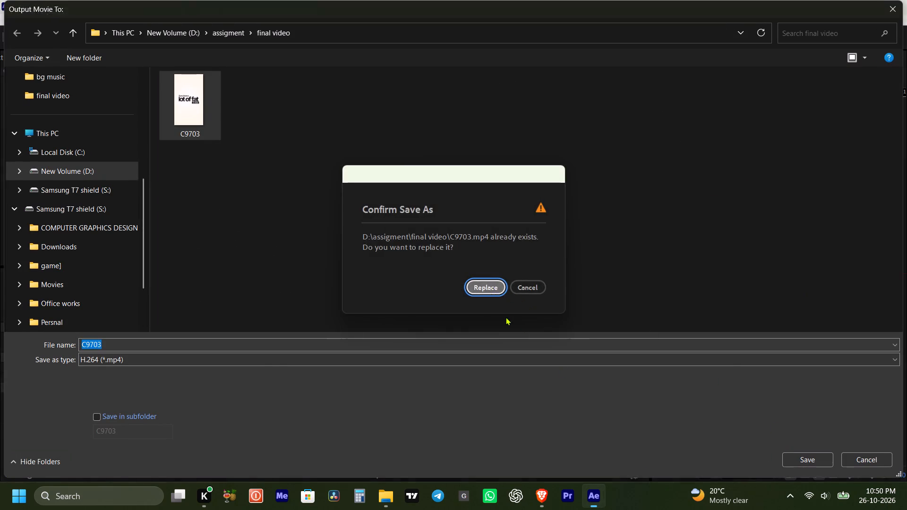
Start rendering the queued C9703 composition as H.264.
click(527, 301)
click(521, 278)
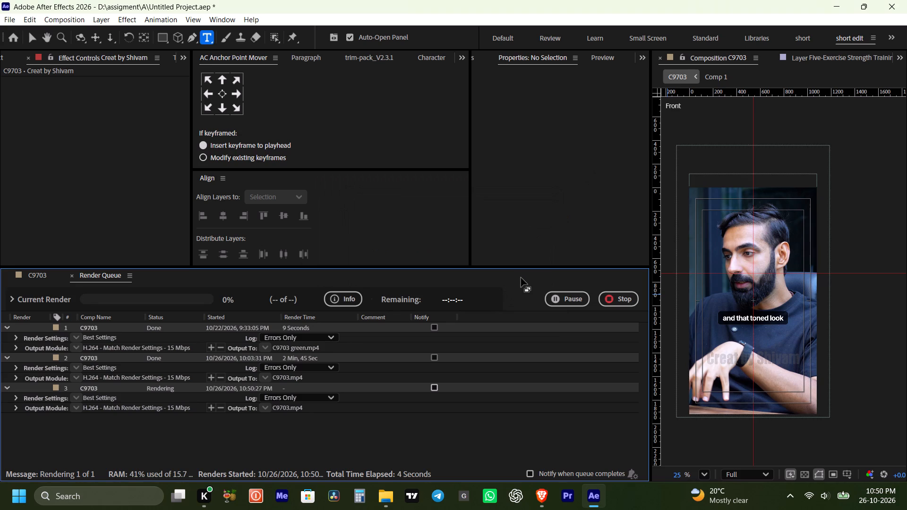
click(486, 144)
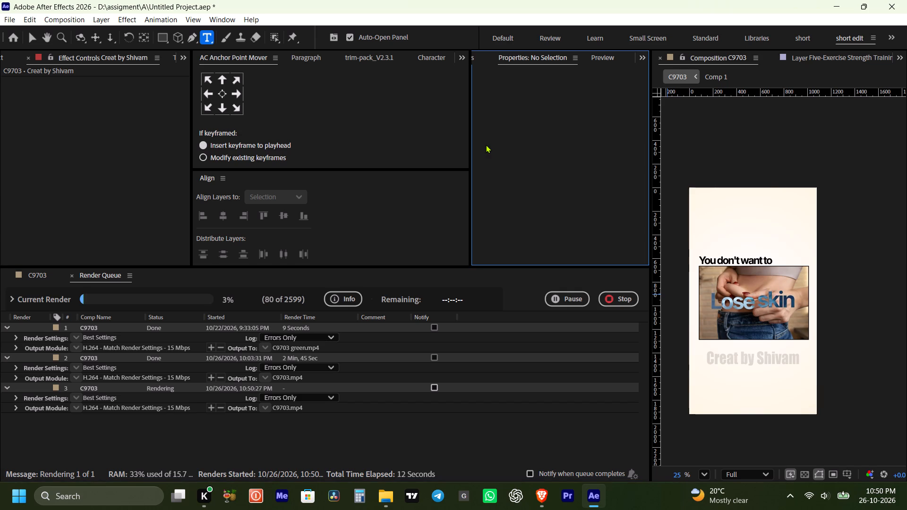
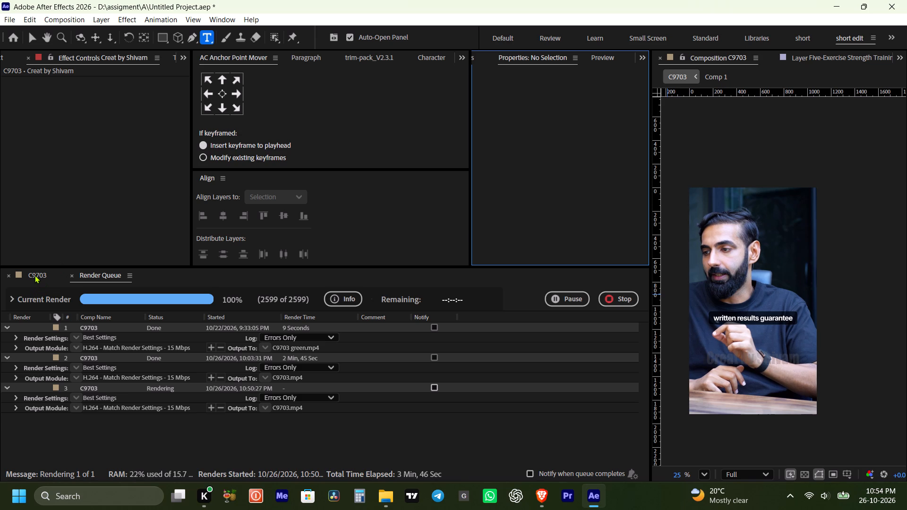
Delete the "Creat by Shivam" watermark text layer from the C9703 composition.
click(34, 274)
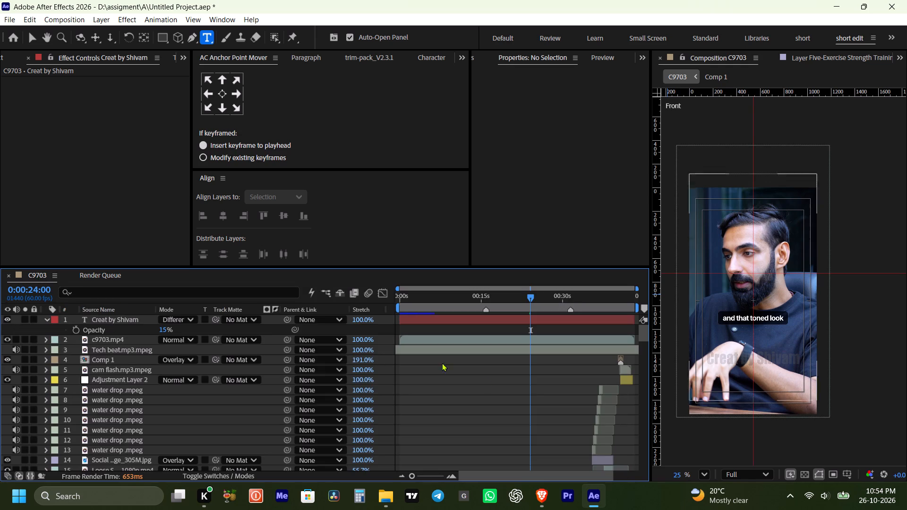
click(447, 322)
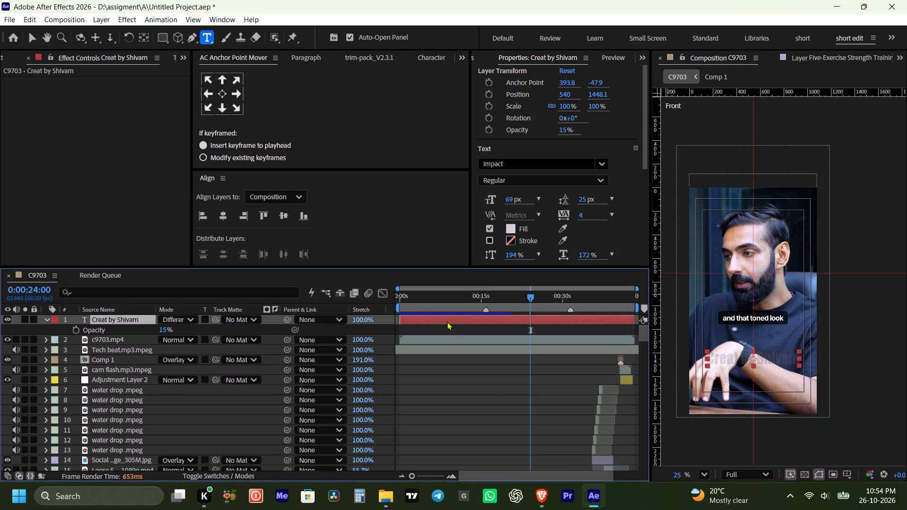
key(Delete)
Add the C9703 composition without the watermark to the render queue.
click(9, 17)
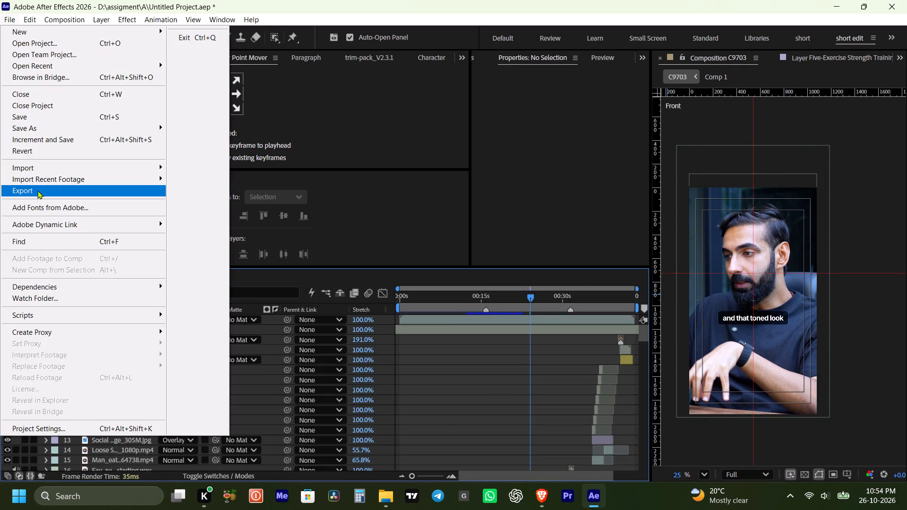
click(37, 190)
click(240, 204)
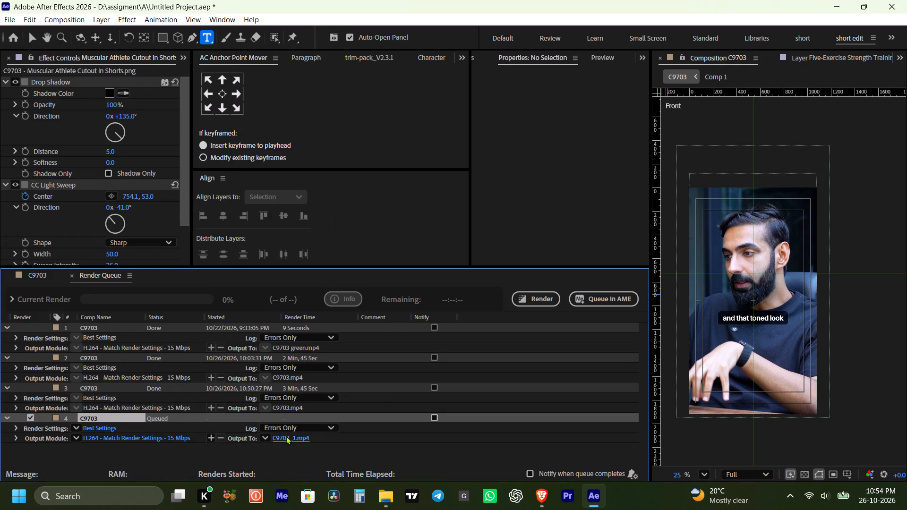
Set the newly queued render's output file name to "C9703 final wit caption" in the final video folder, copying the name before saving.
click(286, 436)
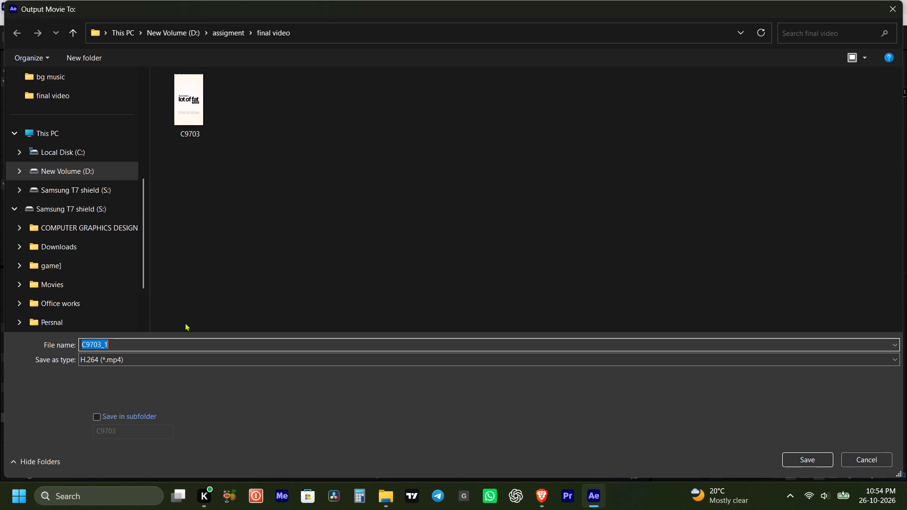
click(145, 343)
key(BackSpace)
key(BackSpace)
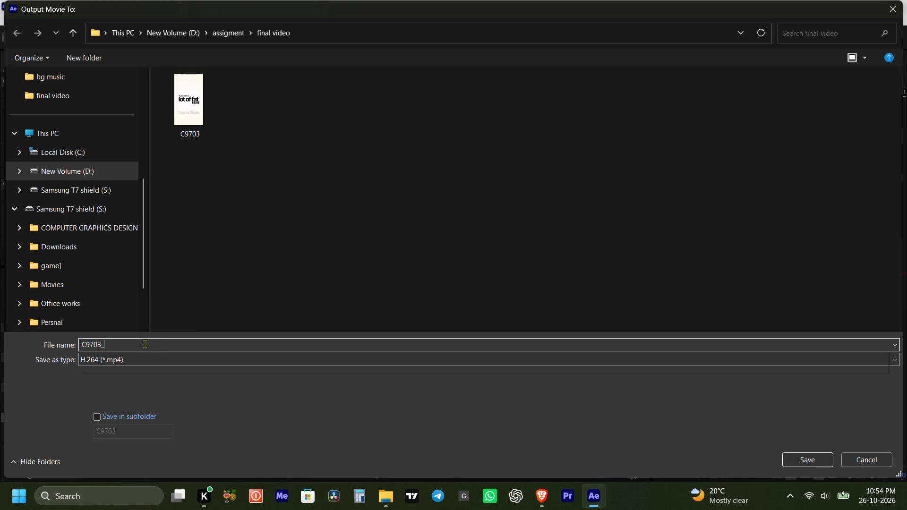
key(space)
text(fial)
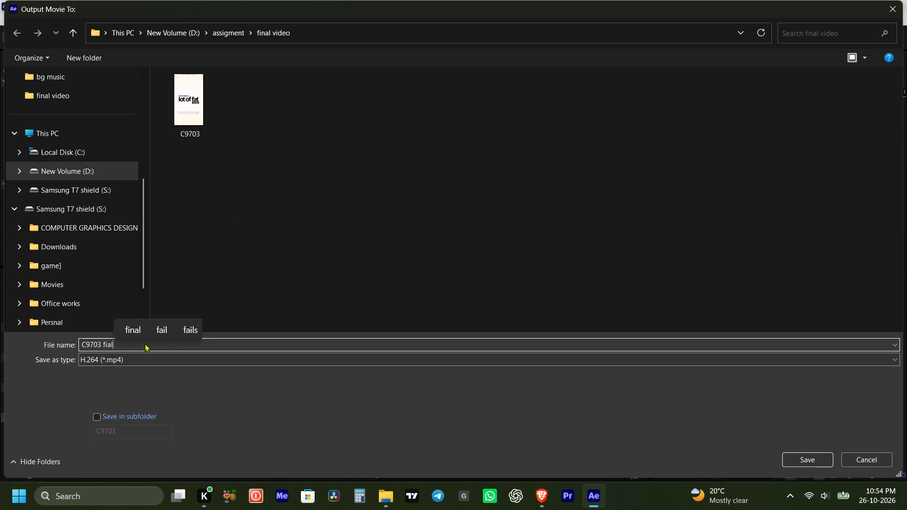
key(BackSpace)
key(BackSpace)
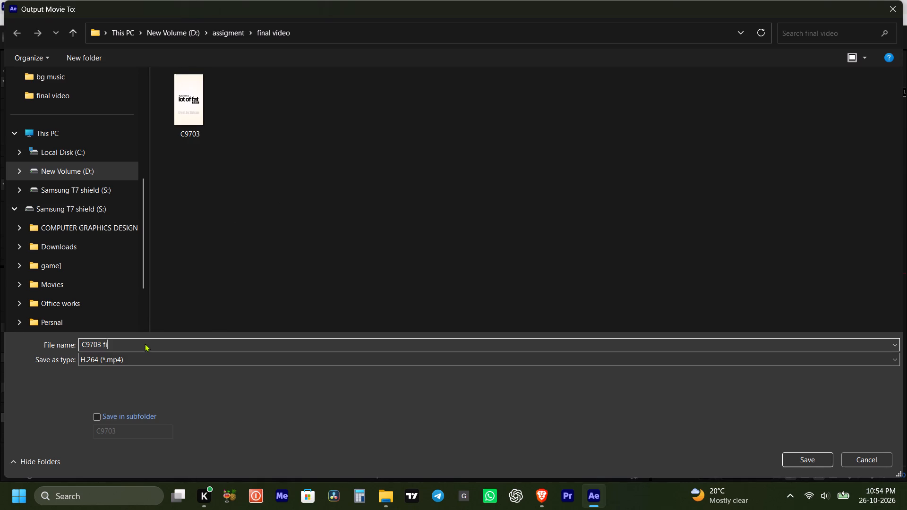
text(nal wit ca)
text(ption)
key(ctrl+a)
key(ctrl+c)
key(ctrl+c)
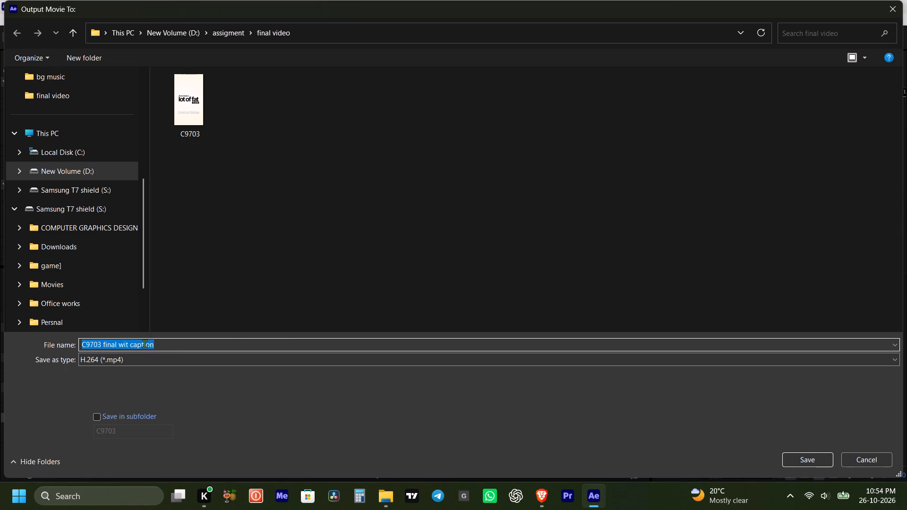
key(Return)
Start rendering the queued C9703 composition to C9703 final wit caption.mp4.
click(540, 302)
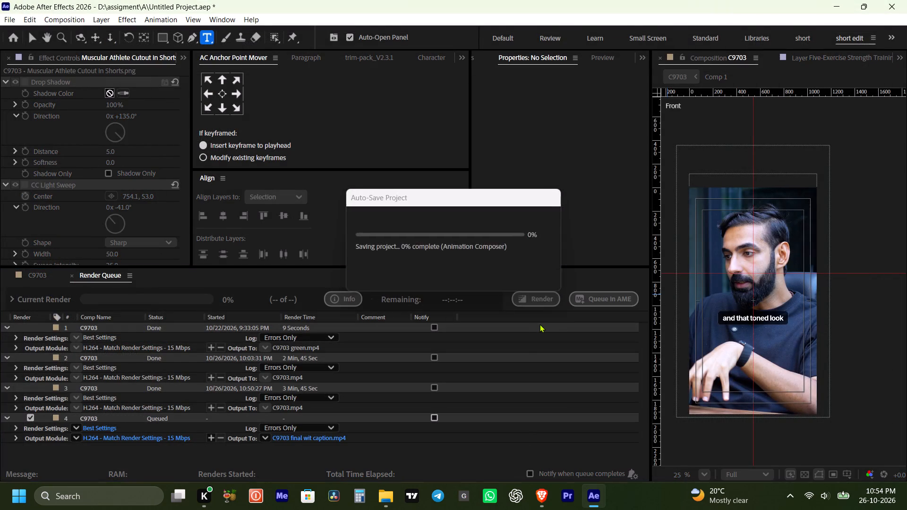
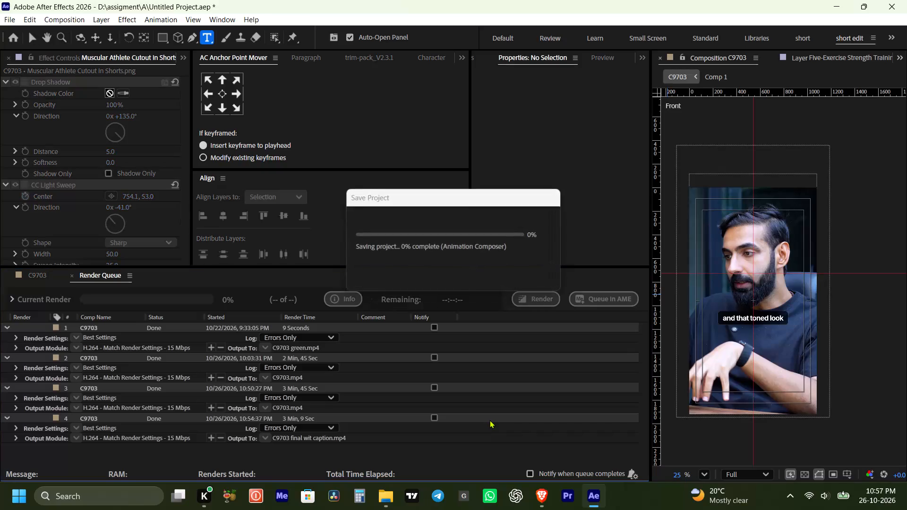
Save the project.
key(ctrl+s)
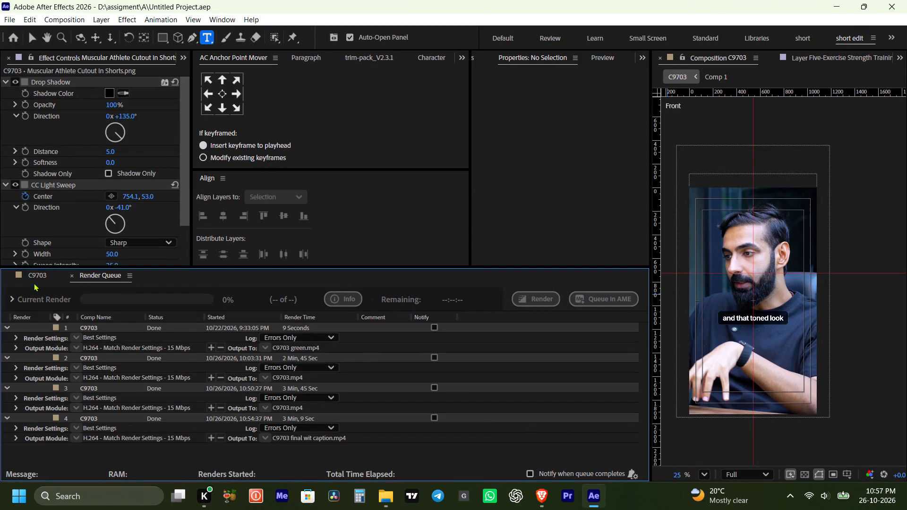
Return to the C9703 composition timeline and set its preview resolution to Quarter.
click(32, 273)
drag(413, 299, 403, 298)
key(space)
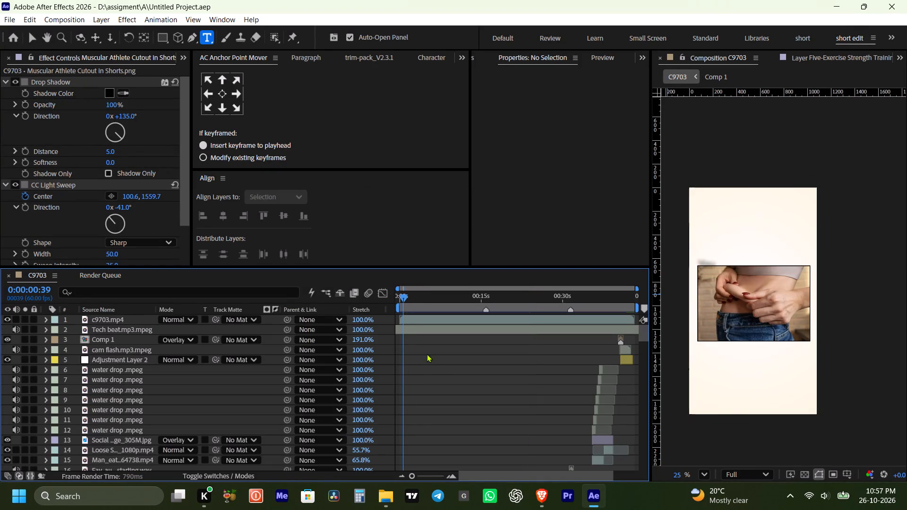
key(space)
click(734, 476)
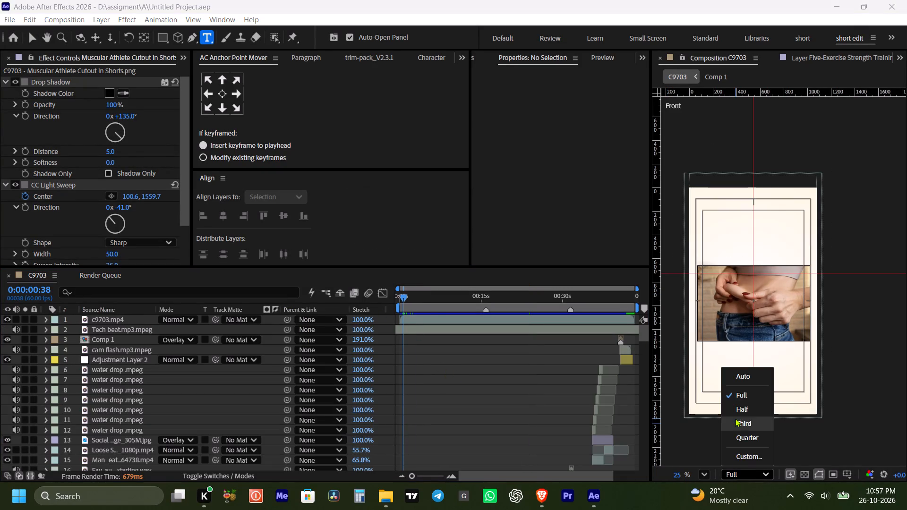
click(743, 437)
Play the C9703 composition from the start of the timeline to review the edit and its sound.
key(v)
drag(422, 299, 366, 317)
key(space)
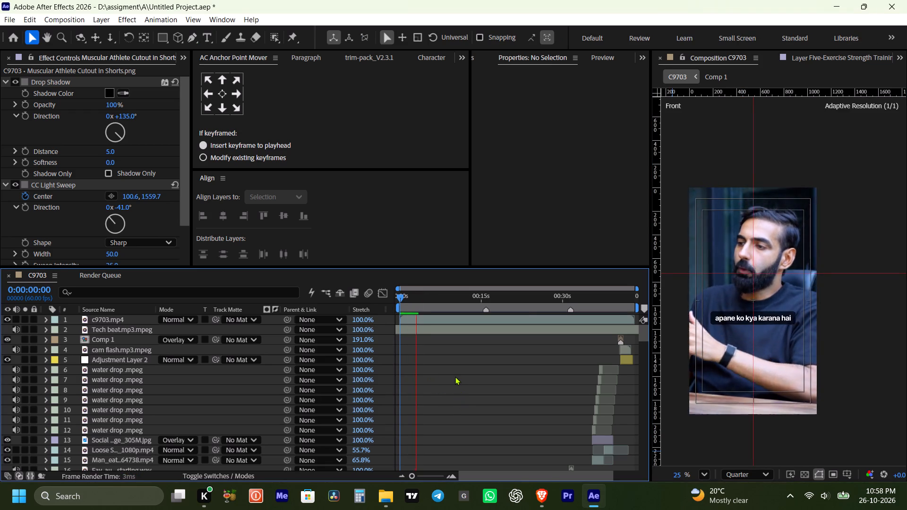
key(space)
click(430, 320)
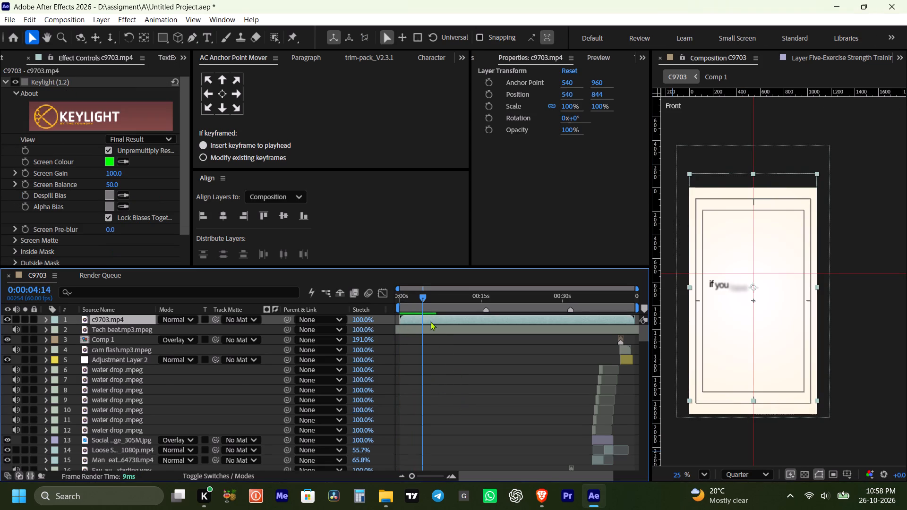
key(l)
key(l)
Set the audio level of the Tech beat.mp3.mpeg music layer to -22 dB.
click(414, 331)
key(l)
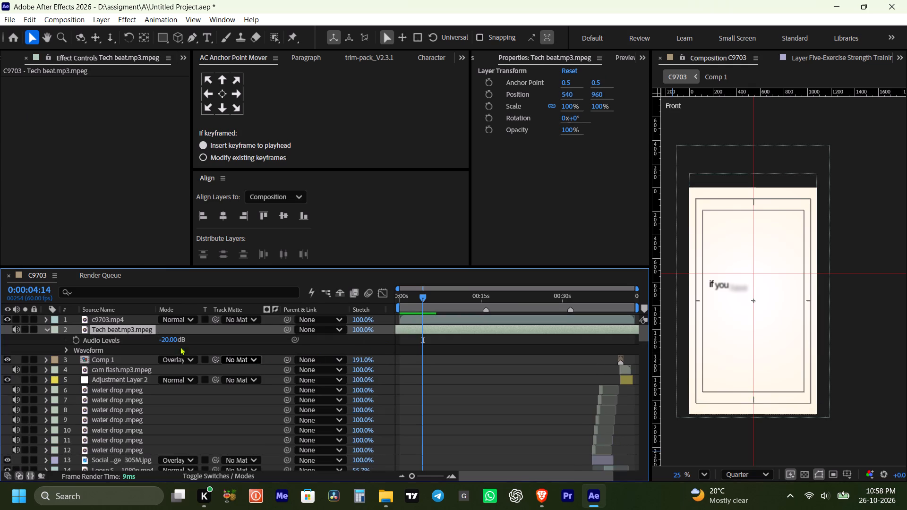
click(164, 341)
key(minus)
key(2)
key(2)
click(250, 344)
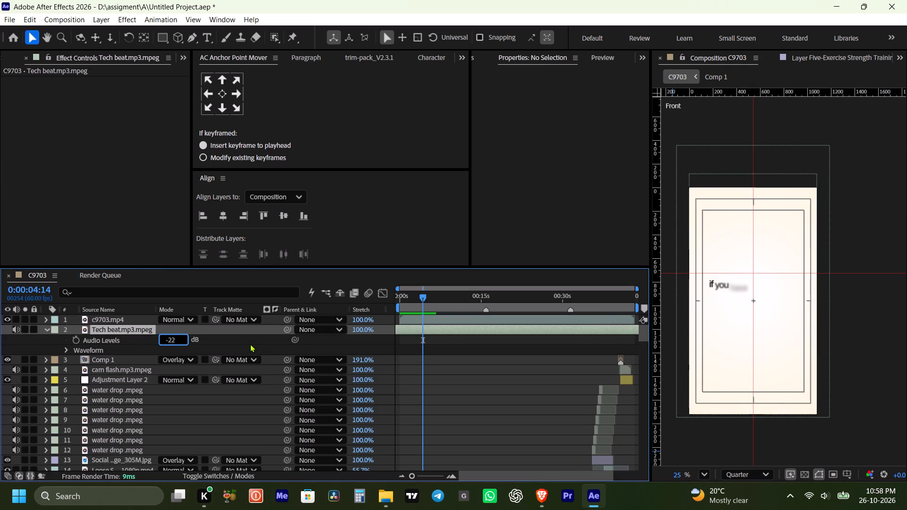
Save the project with the lowered music level and close After Effects.
key(ctrl+s)
key(ctrl+s)
click(8, 19)
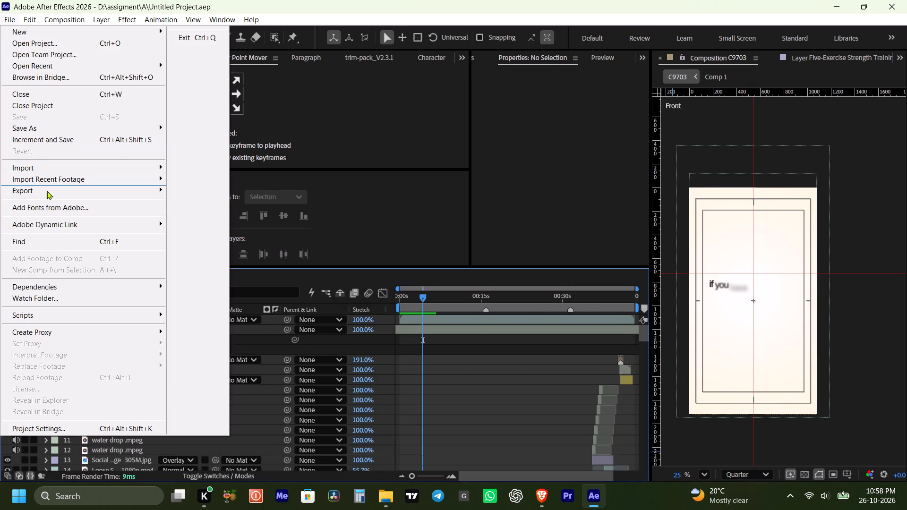
click(430, 349)
key(ctrl+s)
key(ctrl+s)
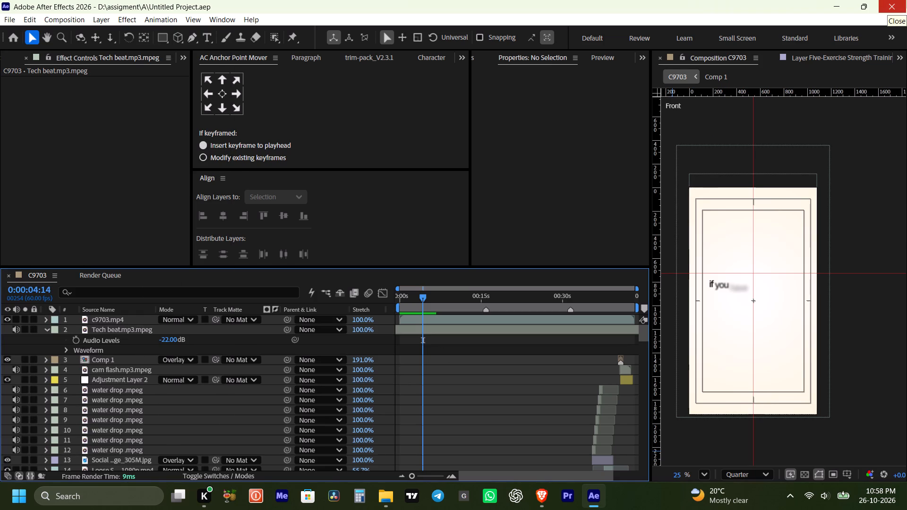
key(ctrl+s)
key(ctrl+s)
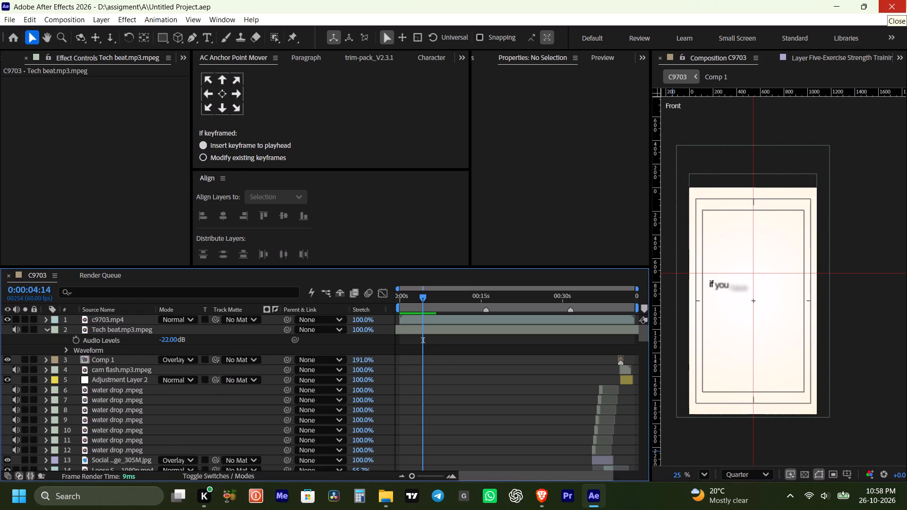
key(ctrl+s)
key(ctrl+s)
click(906, 0)
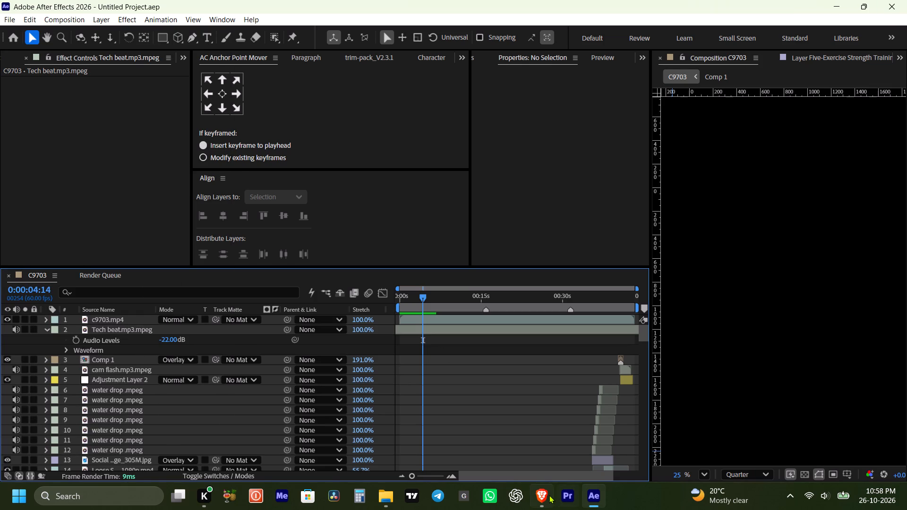
Switch to the Brave browser and open the bookmarked SHORT DEPARTMENT Google Drive folder in a new tab.
click(557, 11)
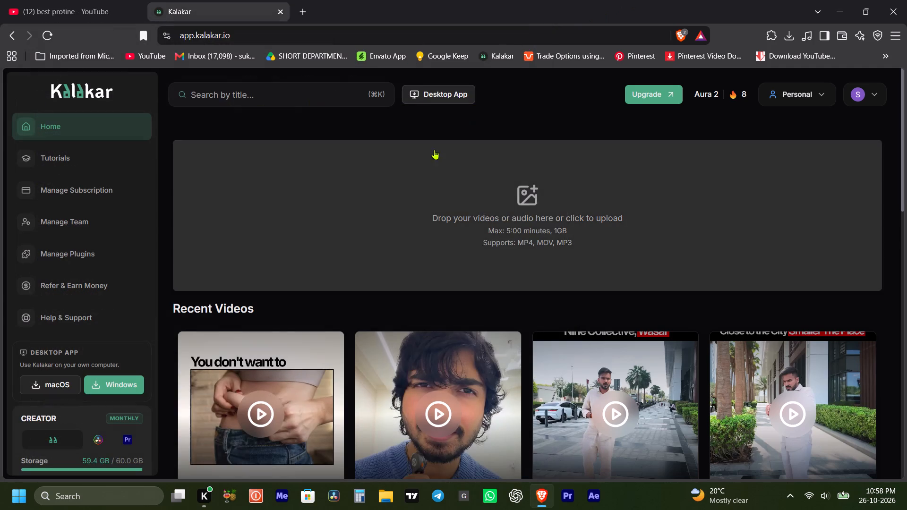
click(307, 15)
click(76, 54)
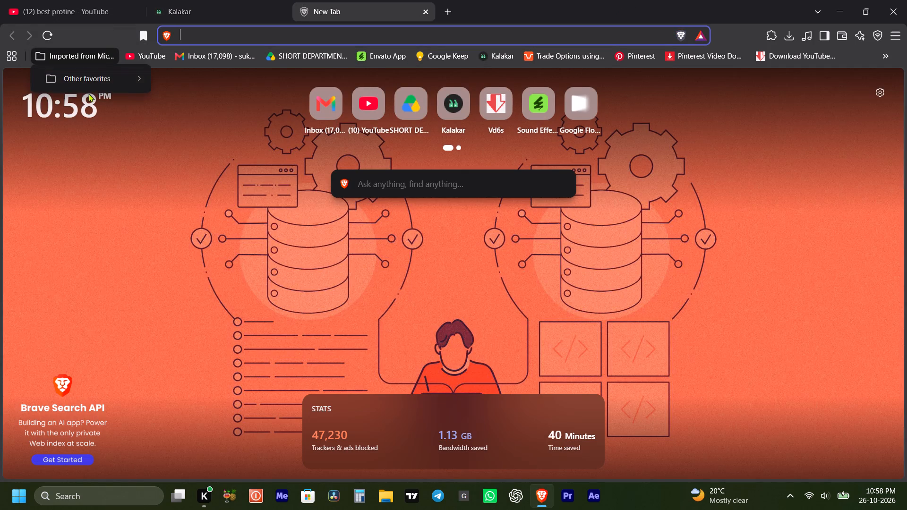
click(104, 73)
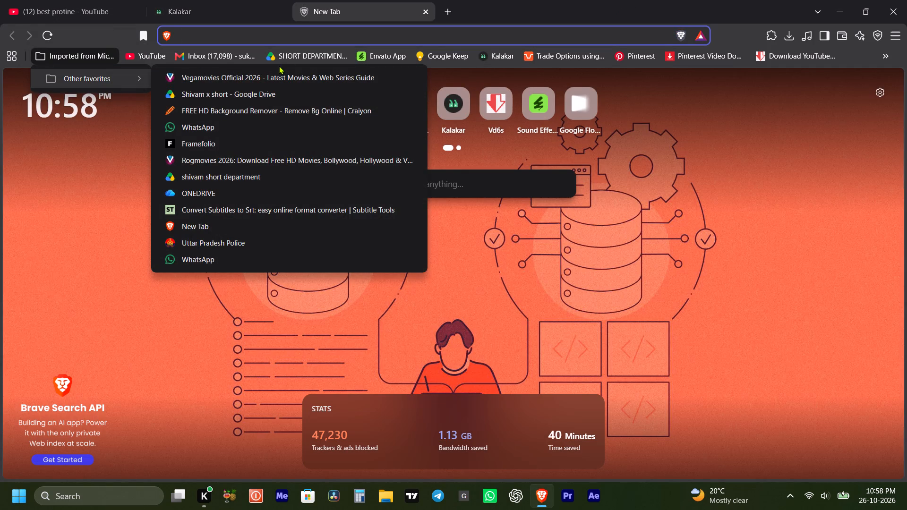
click(289, 61)
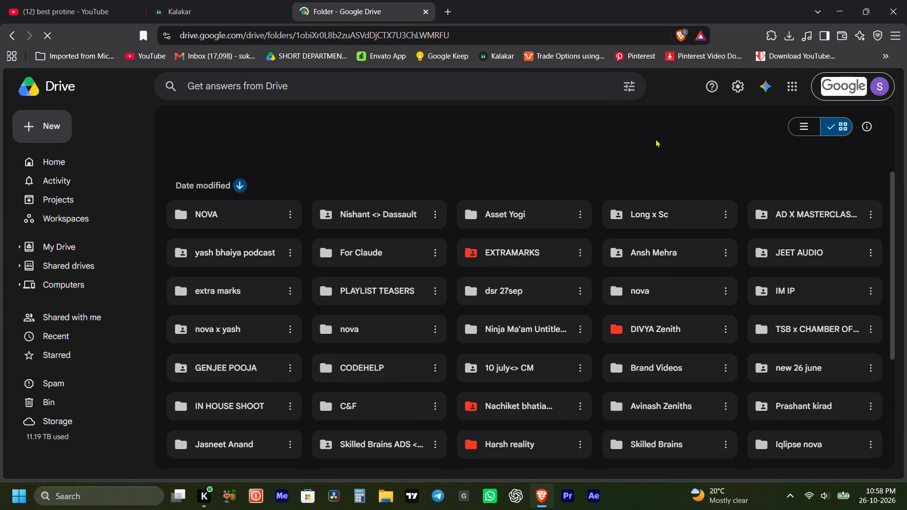
click(655, 139)
click(667, 168)
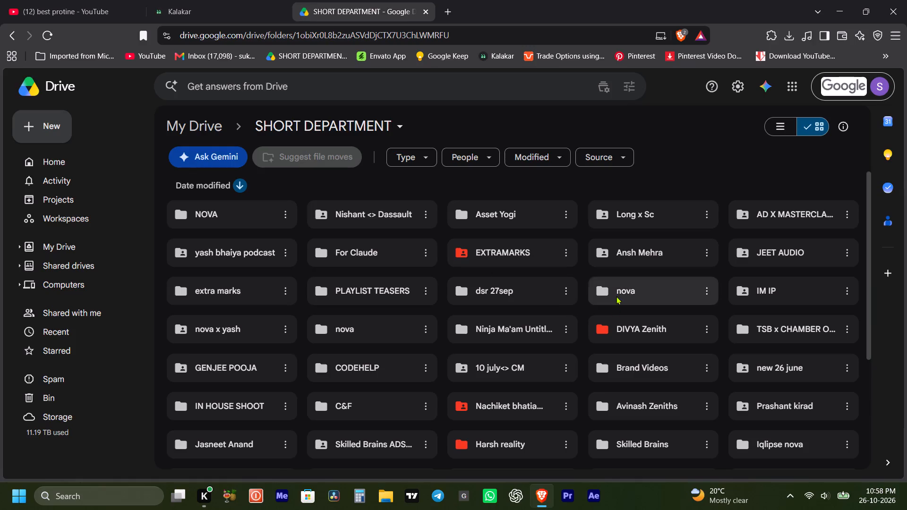
click(669, 170)
Open Google Drive under the first alternative signed-in account and close the SHORT DEPARTMENT tab.
click(880, 83)
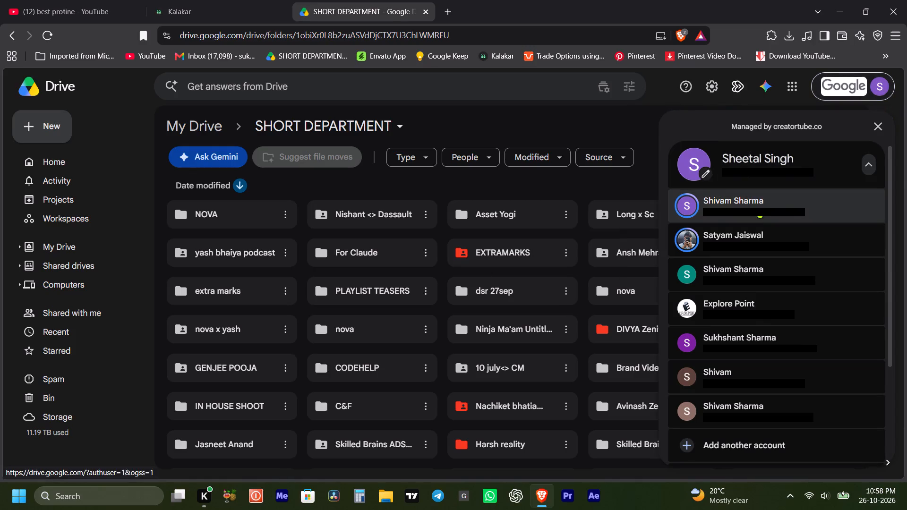
click(756, 210)
click(428, 15)
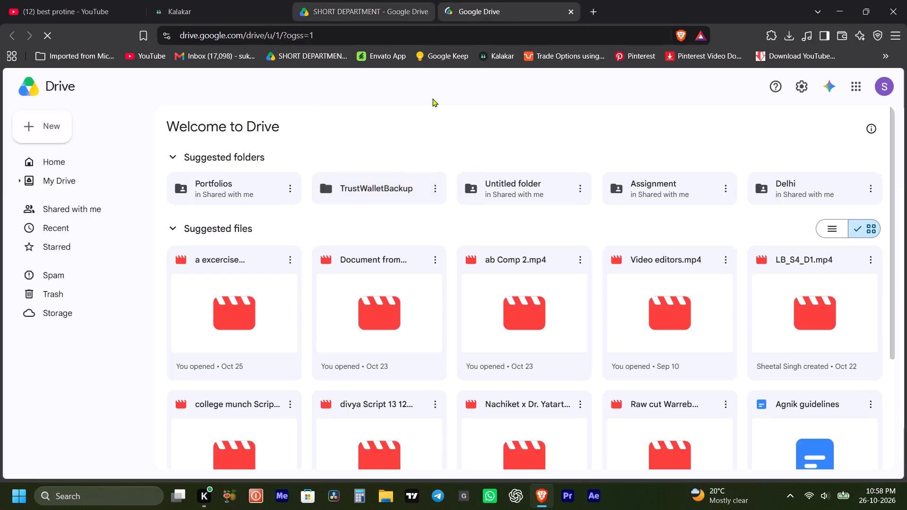
Open the shared Portfolios folder from the Drive home page.
double_click(224, 193)
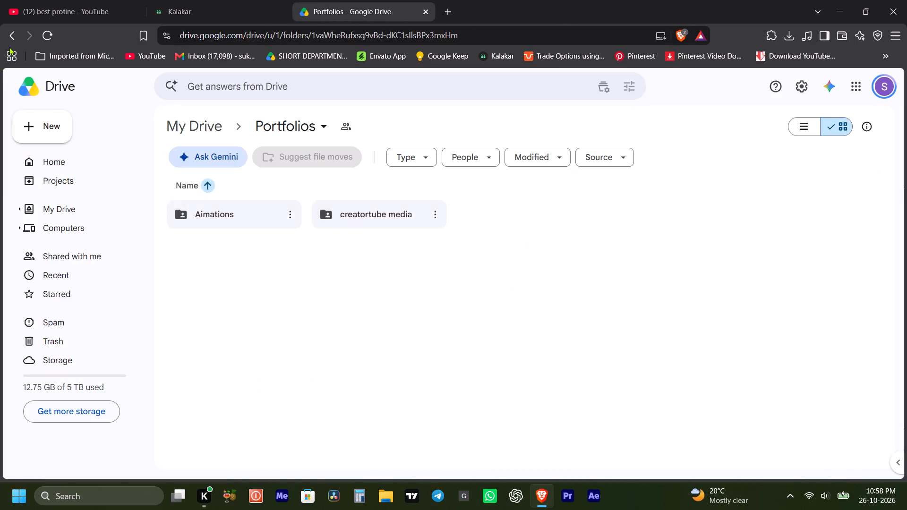
click(457, 280)
click(17, 35)
double_click(226, 179)
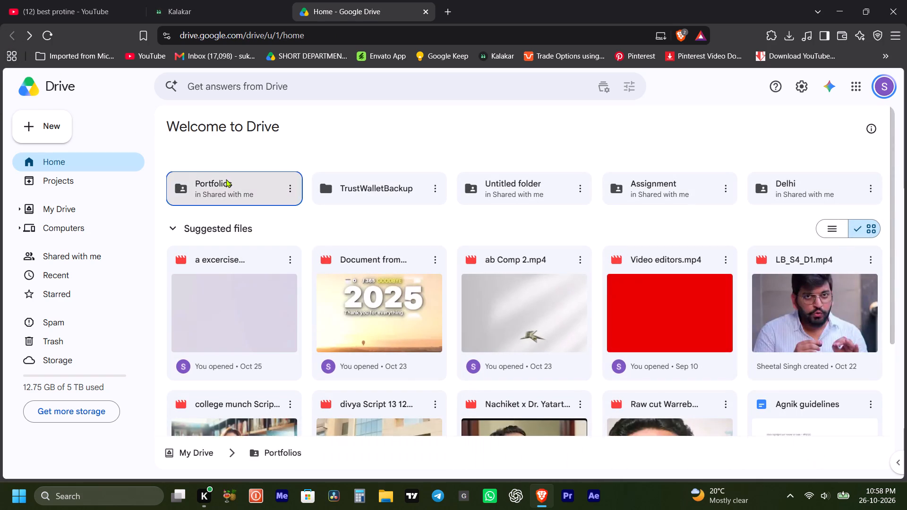
Upload C9703.mp4 from the final video folder into the Portfolios folder.
click(35, 122)
click(51, 148)
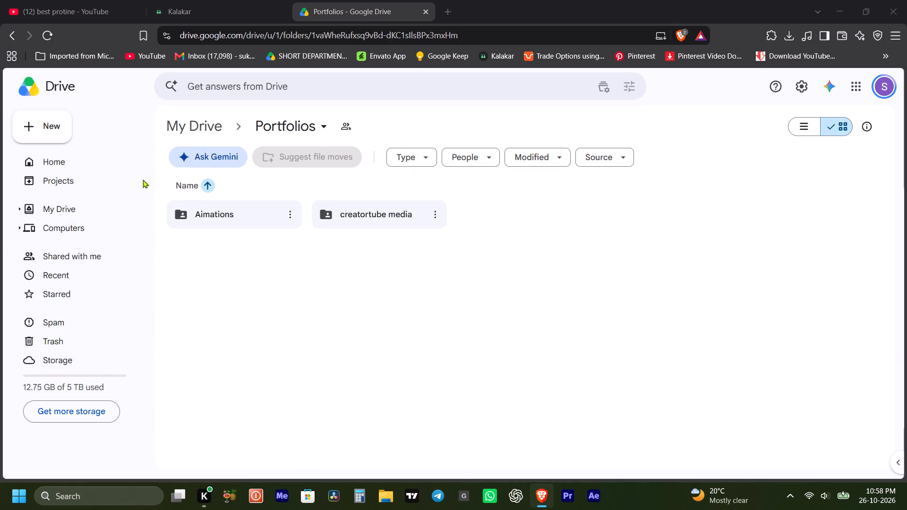
click(252, 244)
drag(283, 230, 296, 161)
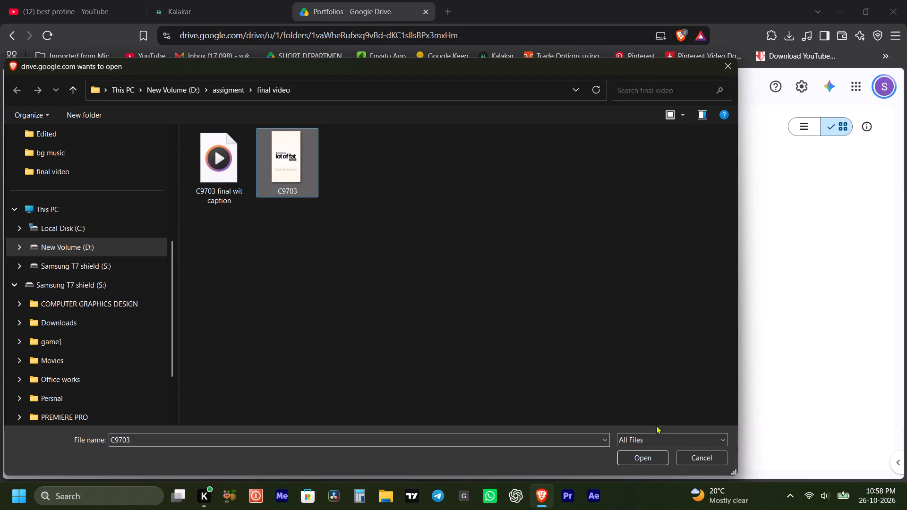
click(642, 461)
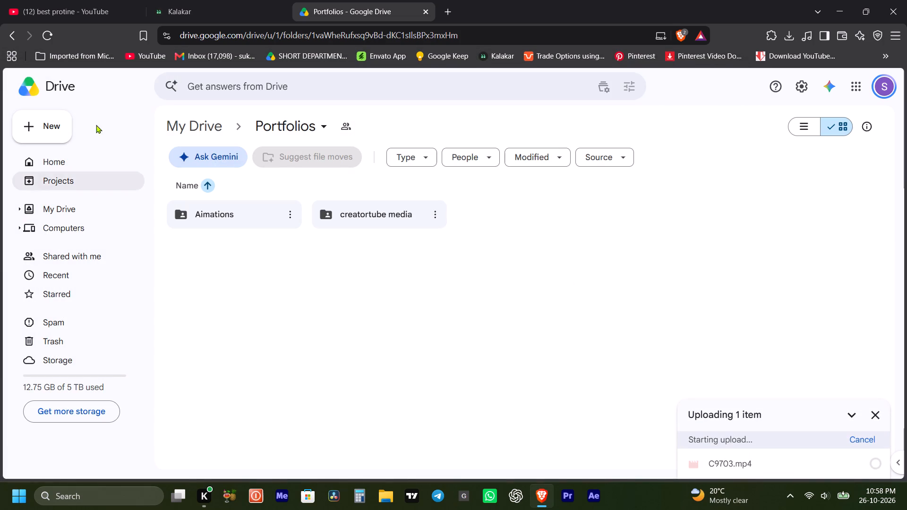
Upload "C9703 final wit caption.mp4" from the final video folder into the Portfolios folder.
click(46, 122)
click(73, 153)
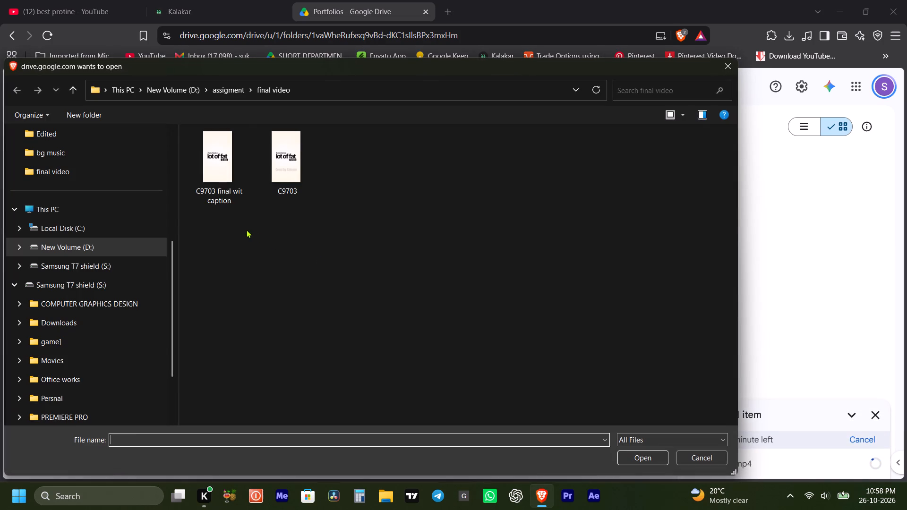
drag(241, 229, 210, 173)
click(645, 459)
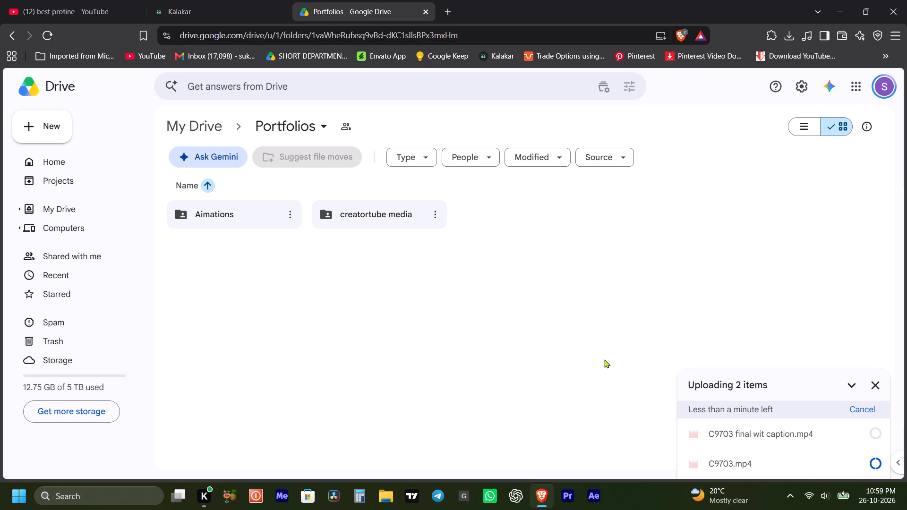
click(604, 359)
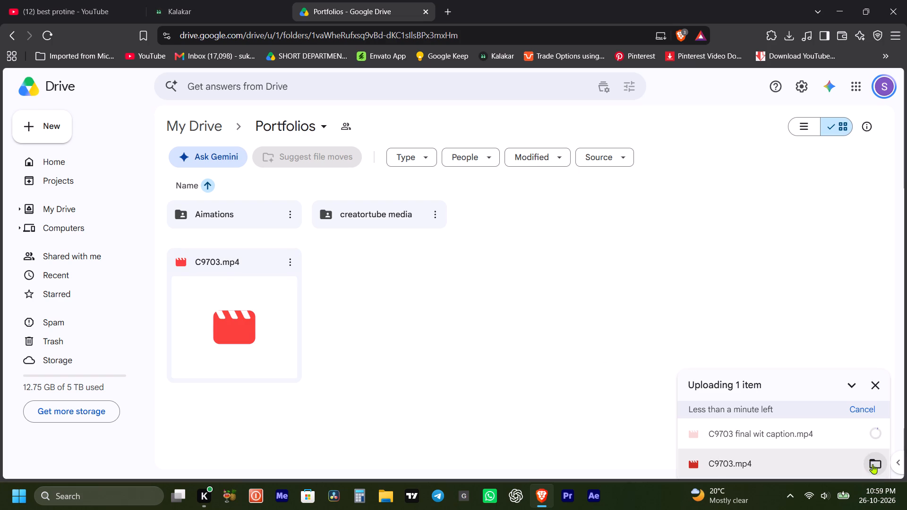
Play the uploaded C9703.mp4 in Drive to check the video, then close its preview.
click(873, 464)
double_click(265, 334)
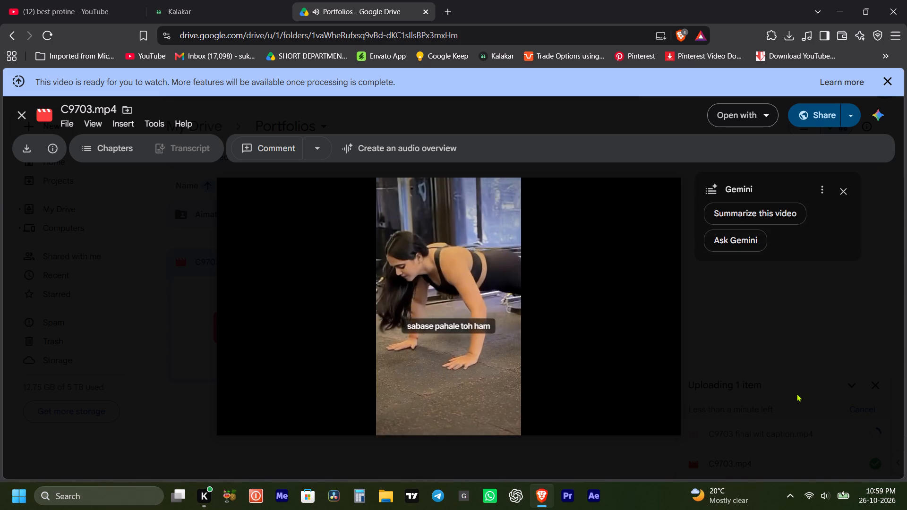
click(775, 348)
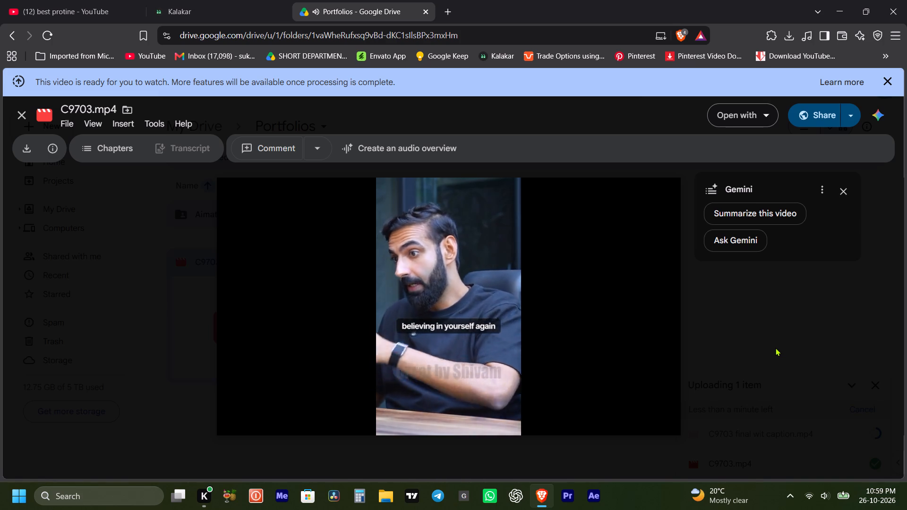
click(558, 403)
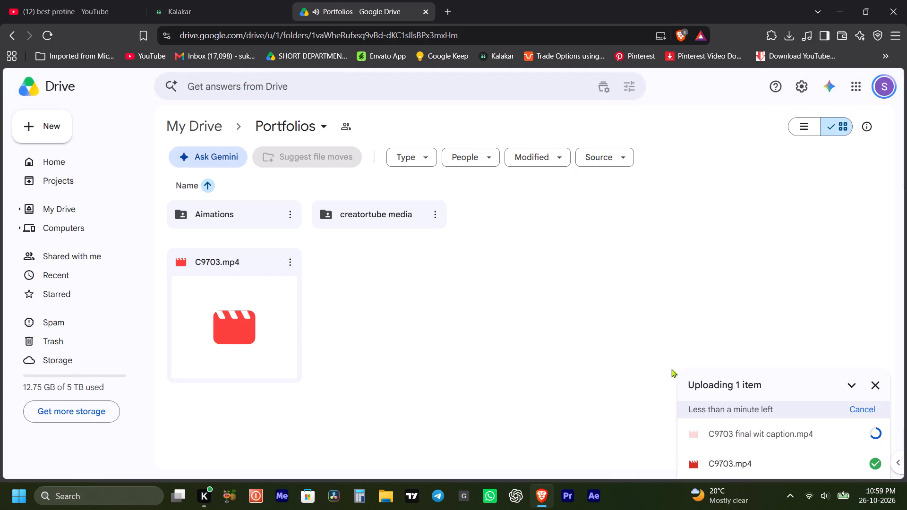
drag(365, 328, 369, 331)
click(385, 387)
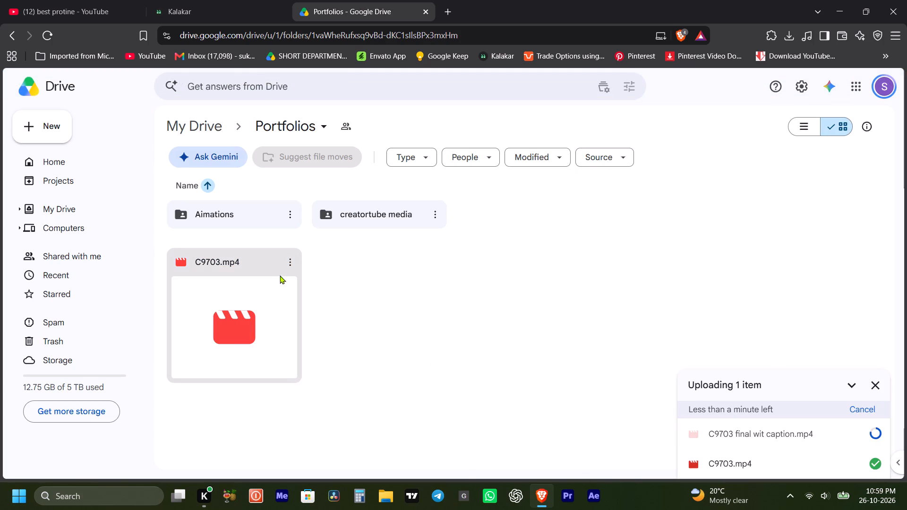
Open the sharing settings of C9703.mp4 and copy its link.
click(287, 262)
click(334, 395)
click(514, 393)
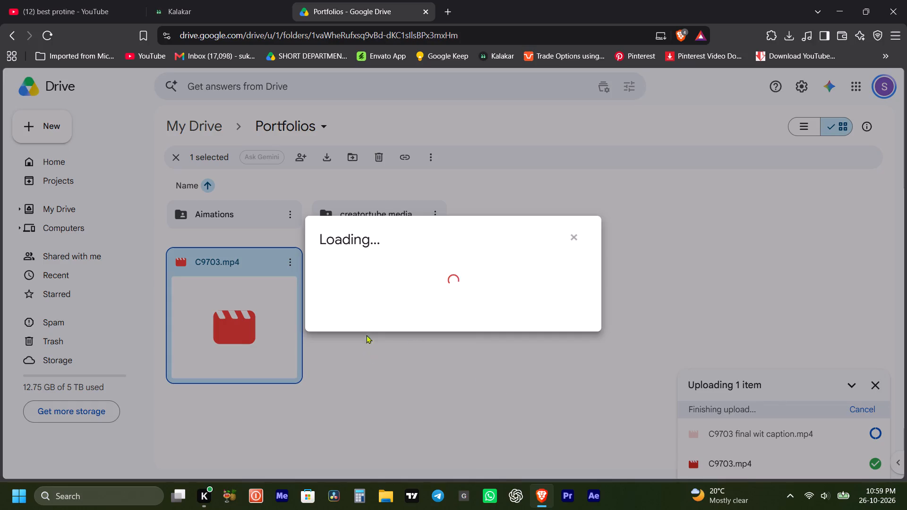
double_click(353, 401)
drag(352, 399, 359, 397)
Give anyone with the link the Commenter role on C9703.mp4 and copy the link again.
click(552, 312)
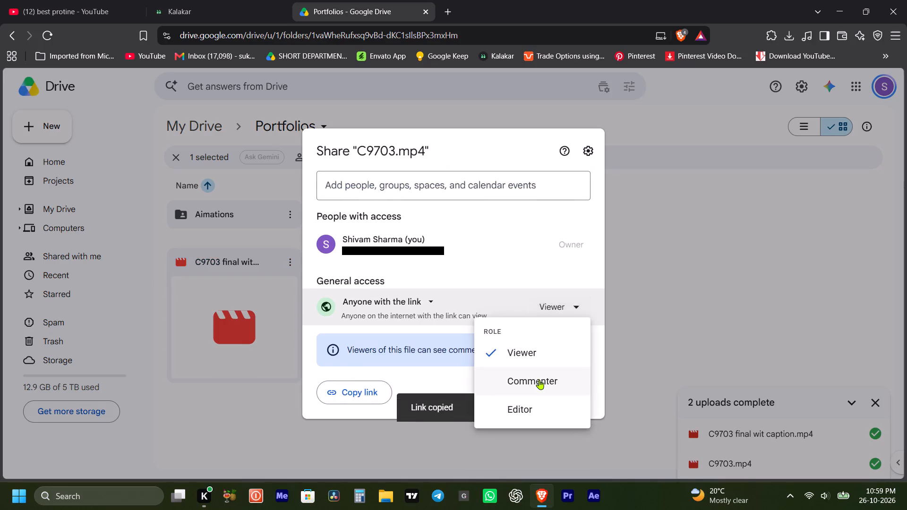
click(539, 380)
triple_click(364, 370)
Switch to WhatsApp.
click(487, 487)
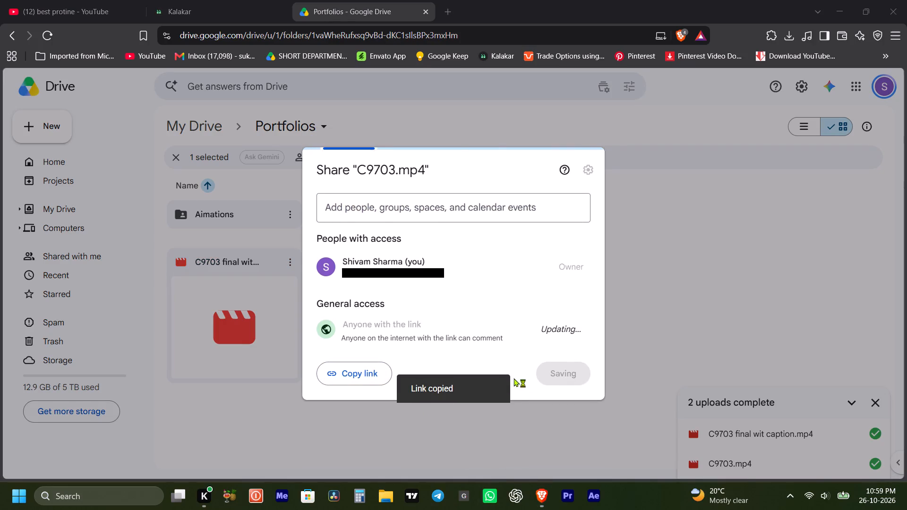
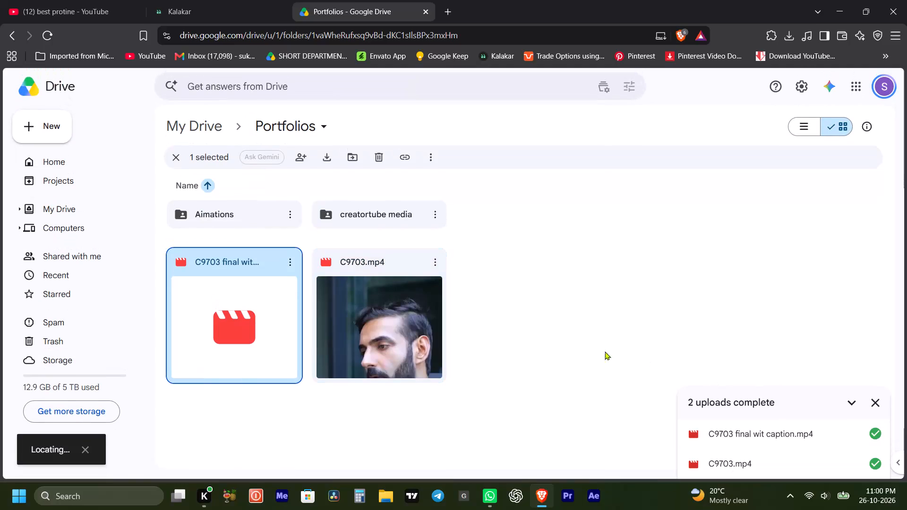
Permanently delete the C9703 project from the recent videos in Kalakar.
click(576, 345)
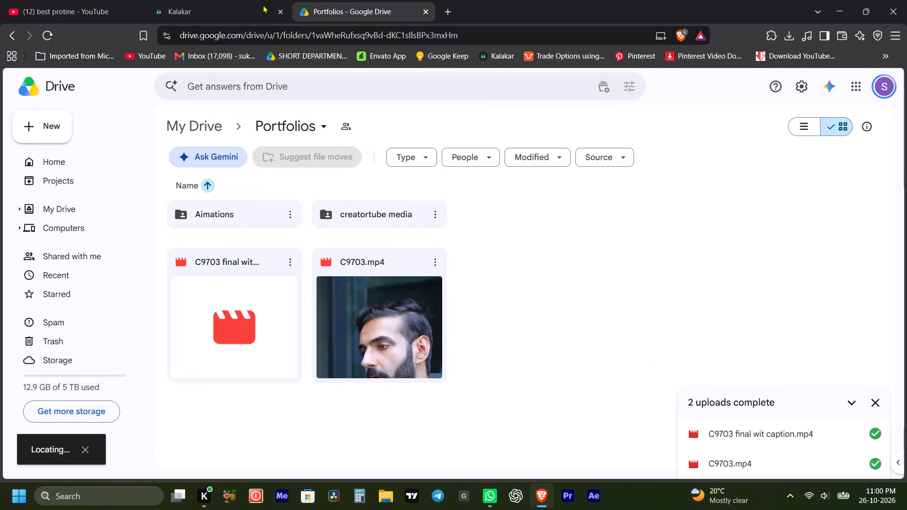
click(200, 4)
scroll(307, 289, down, 4)
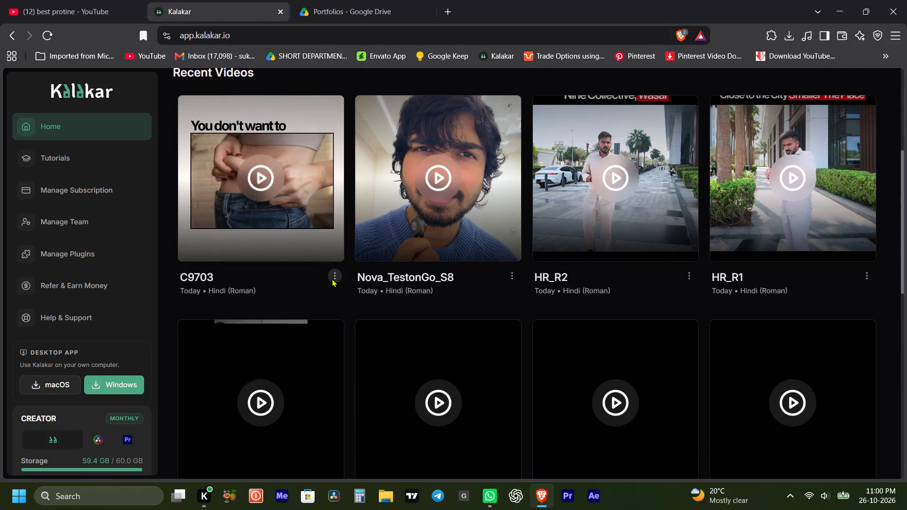
click(331, 279)
click(282, 251)
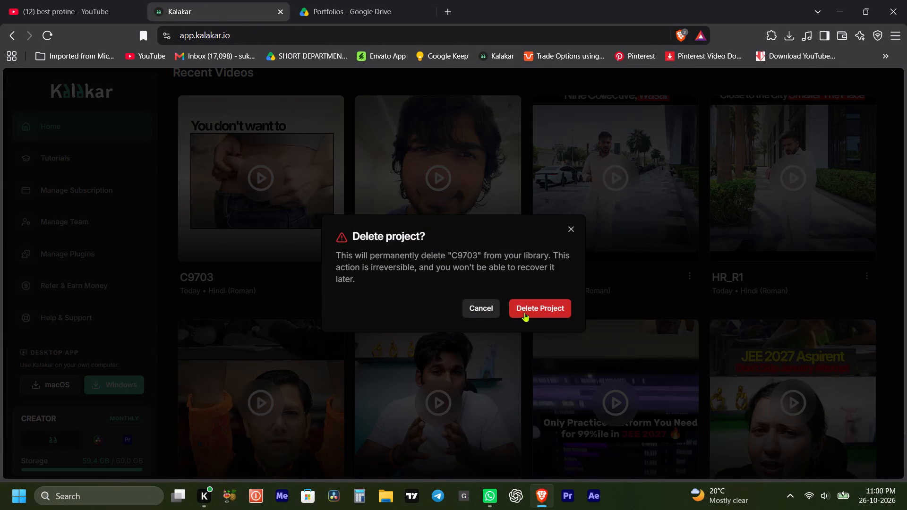
click(524, 312)
scroll(304, 265, up, 4)
scroll(334, 292, up, 4)
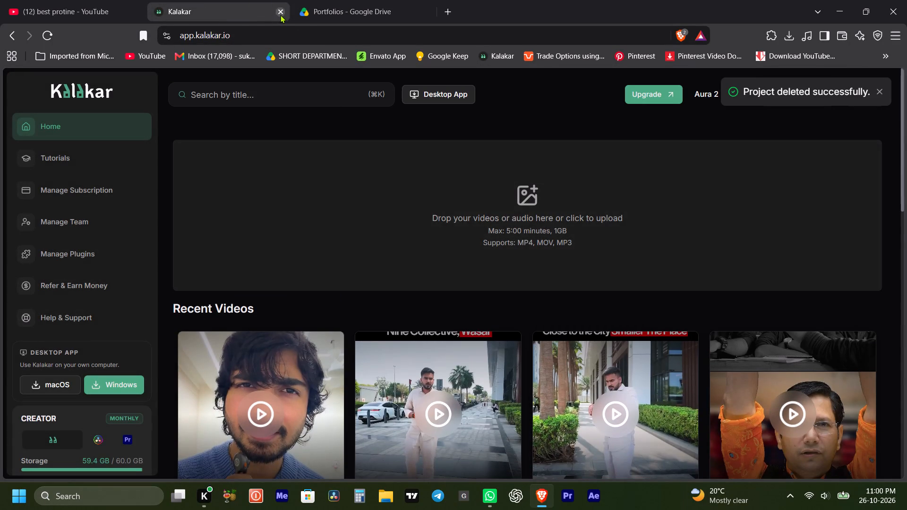
Close the Kalakar and Google Drive pages in the browser.
click(280, 15)
click(280, 15)
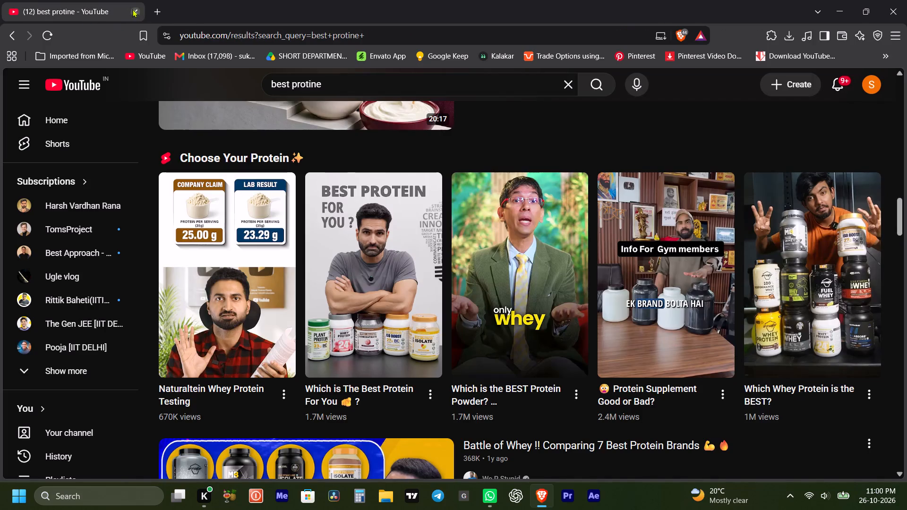